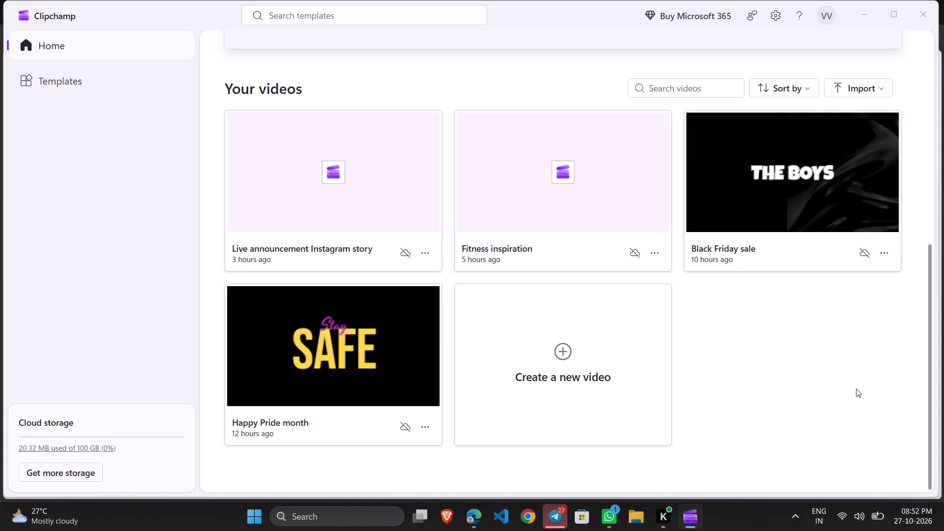
Open the "Live announcement Instagram story" project from your videos for editing.
{"action": "left_click", "coordinate": [832, 369]}
{"action": "left_click", "coordinate": [343, 202]}
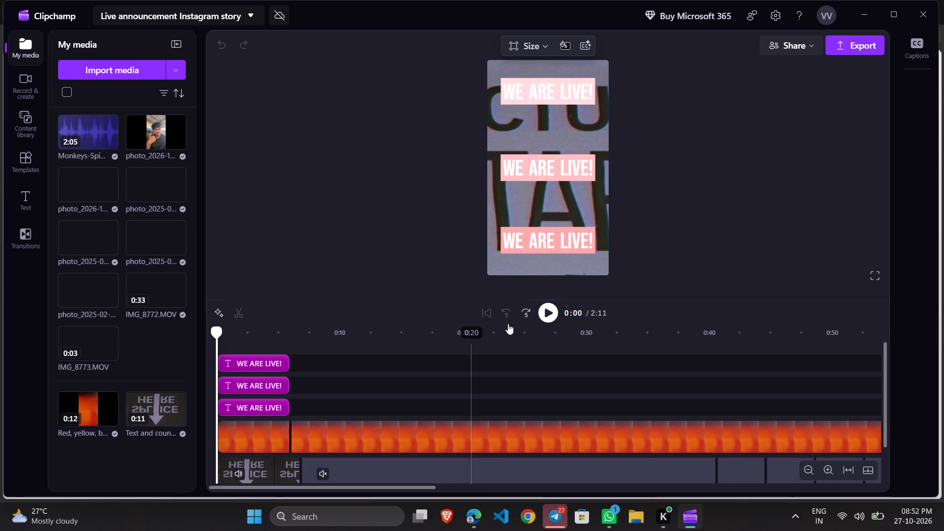
Play the video from the beginning to review its titles, clips and photos.
{"action": "left_click", "coordinate": [552, 314]}
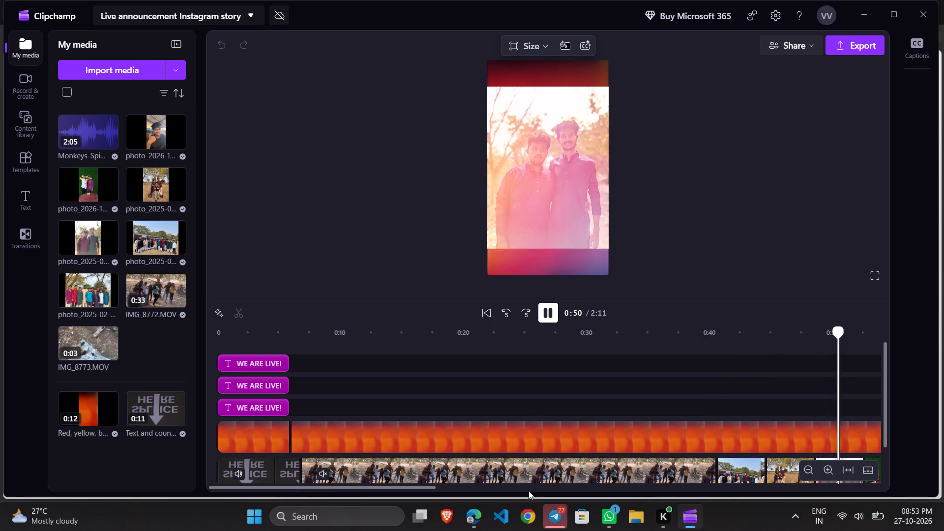
Add the outdoor group photo (photo_2025-02) to the timeline after the selfie photo and extend it to about 14 seconds.
{"action": "left_click_drag", "start_coordinate": [427, 485], "coordinate": [510, 493]}
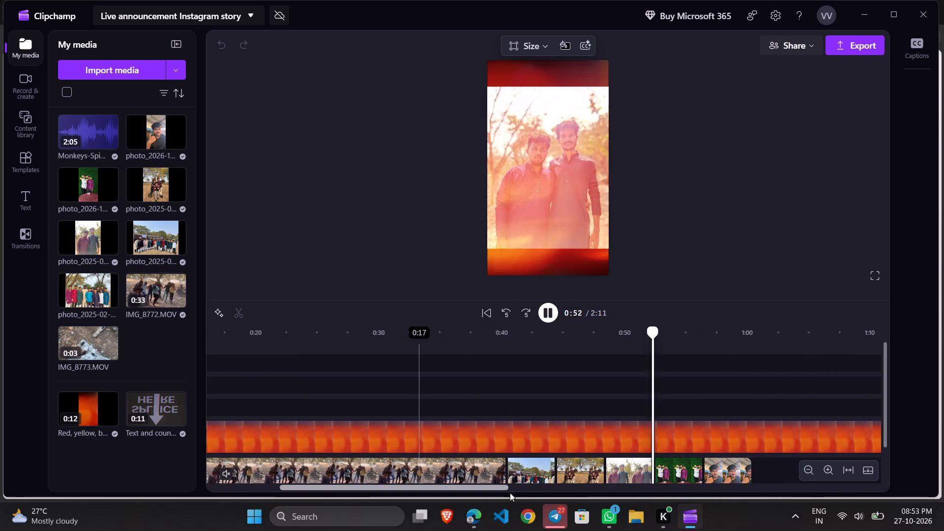
{"action": "left_click_drag", "start_coordinate": [510, 493], "coordinate": [517, 493]}
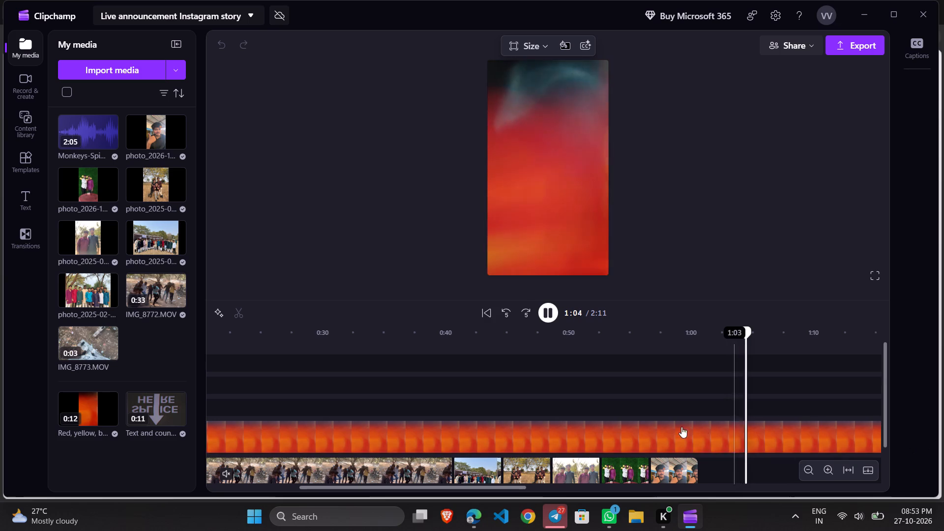
{"action": "scroll", "coordinate": [671, 419], "scroll_direction": "down", "scroll_amount": 4}
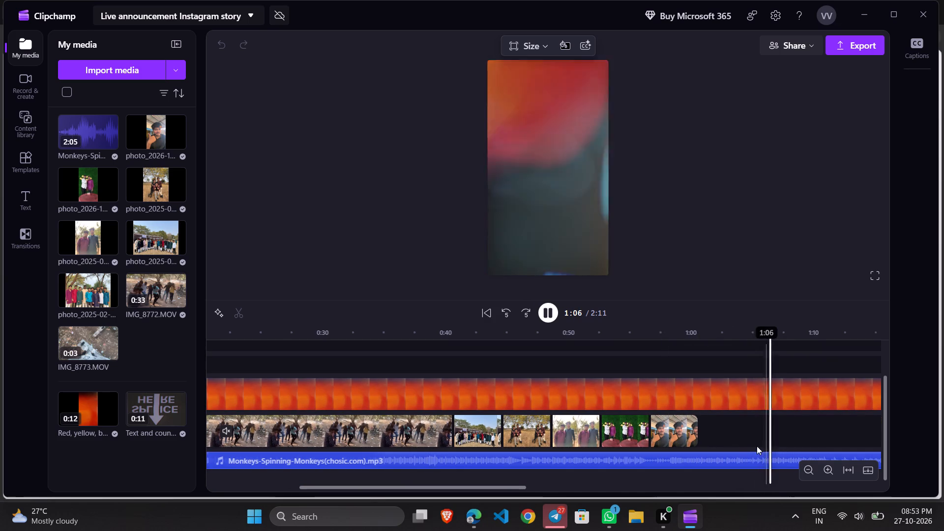
{"action": "left_click_drag", "start_coordinate": [520, 490], "coordinate": [882, 485]}
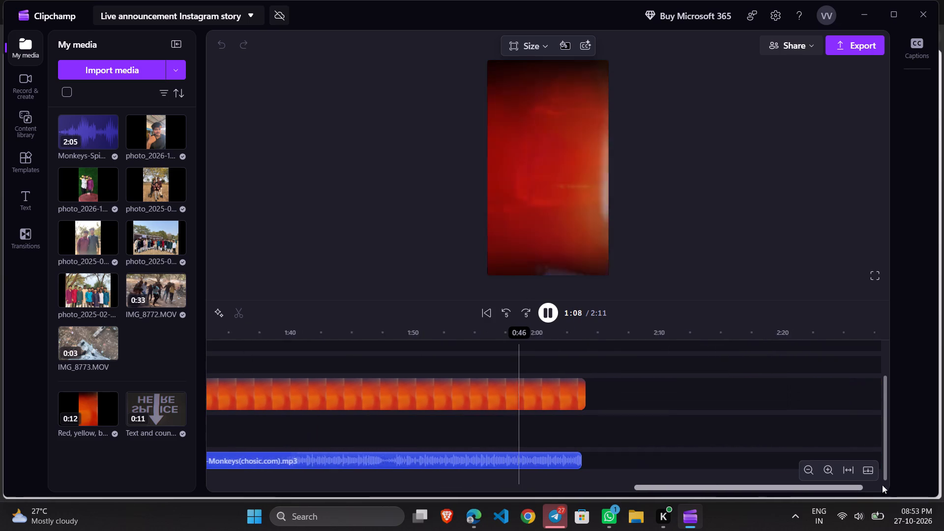
{"action": "left_click_drag", "start_coordinate": [882, 485], "coordinate": [570, 493]}
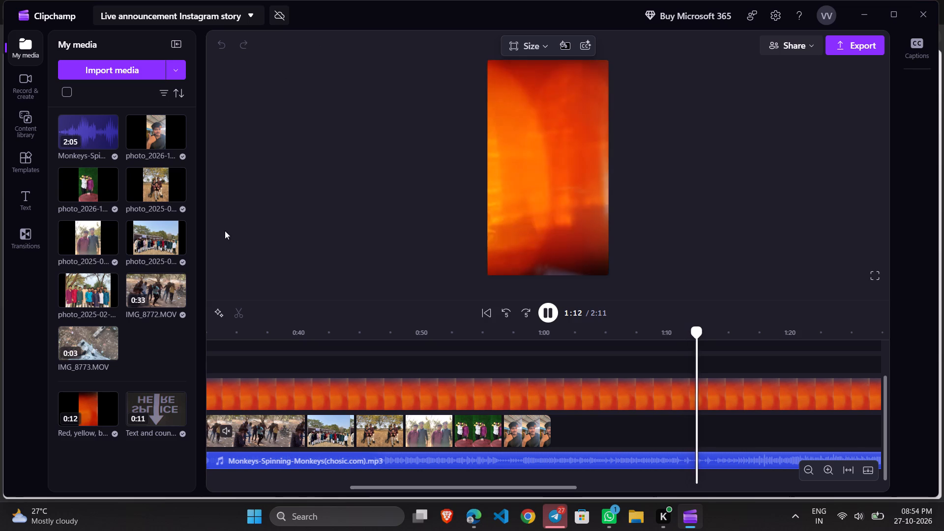
{"action": "left_click_drag", "start_coordinate": [71, 286], "coordinate": [69, 287]}
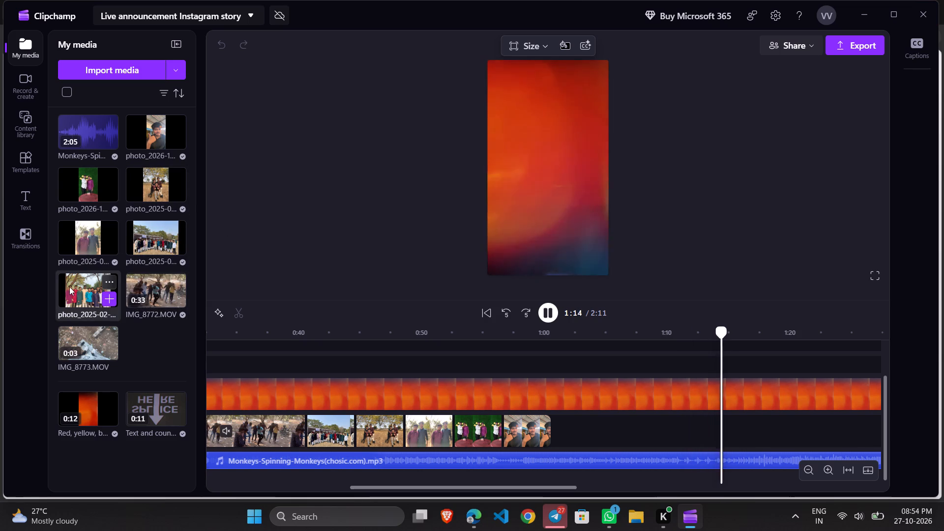
{"action": "left_click_drag", "start_coordinate": [69, 287], "coordinate": [567, 425]}
{"action": "left_click_drag", "start_coordinate": [597, 429], "coordinate": [687, 429]}
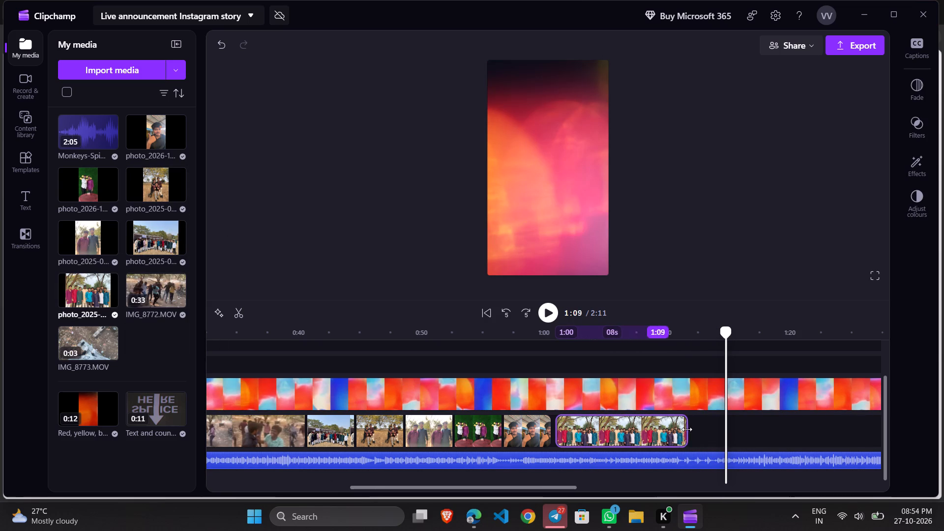
{"action": "left_click_drag", "start_coordinate": [687, 429], "coordinate": [723, 431]}
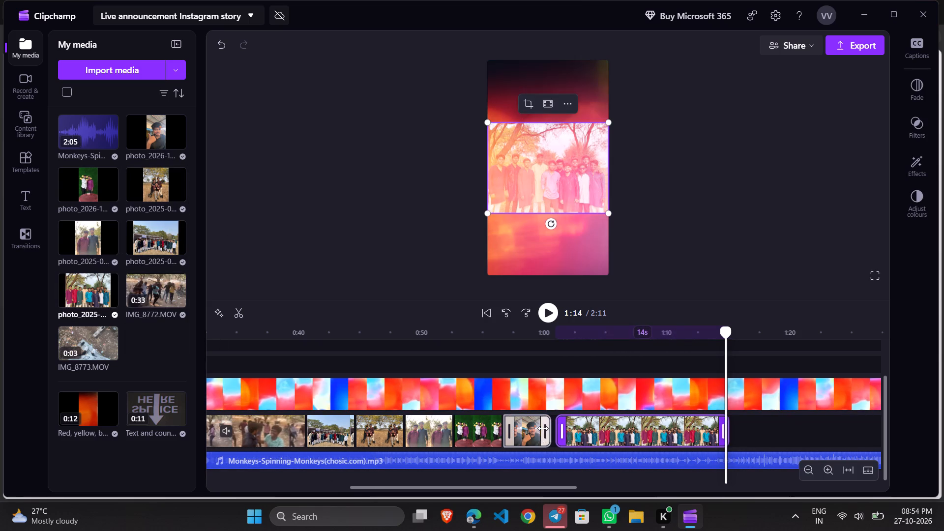
Extend the selfie photo clip to about 13 seconds and the green-background cake photo clip before it to about 12 seconds.
{"action": "left_click_drag", "start_coordinate": [543, 428], "coordinate": [656, 426]}
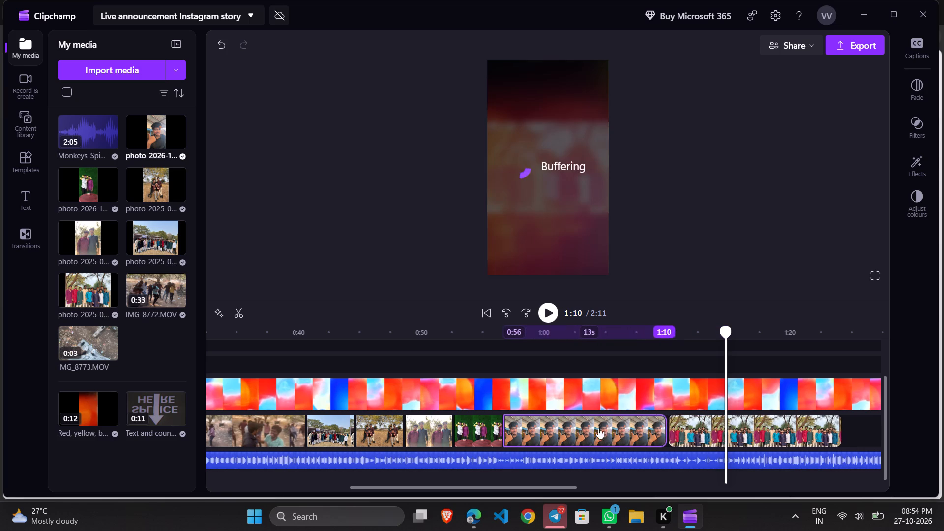
{"action": "left_click_drag", "start_coordinate": [497, 424], "coordinate": [601, 430]}
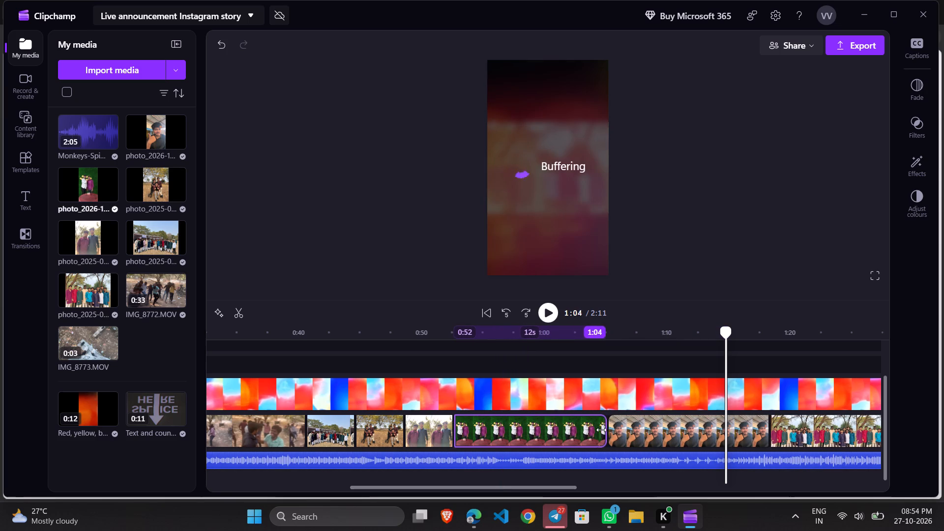
{"action": "left_click_drag", "start_coordinate": [601, 430], "coordinate": [600, 427]}
Extend the photo clip of two people standing outdoors, just before the cake photo, to about 14 seconds.
{"action": "left_click_drag", "start_coordinate": [450, 430], "coordinate": [465, 433]}
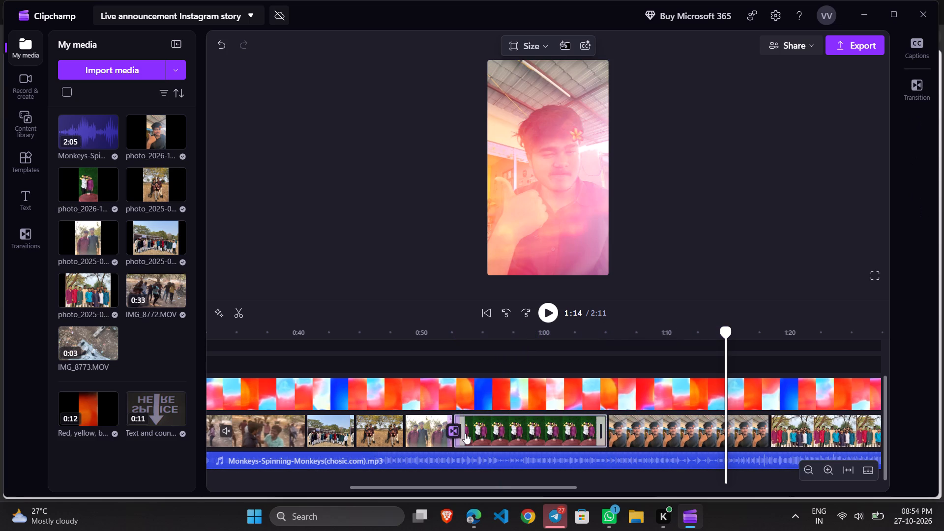
{"action": "left_click", "coordinate": [436, 437]}
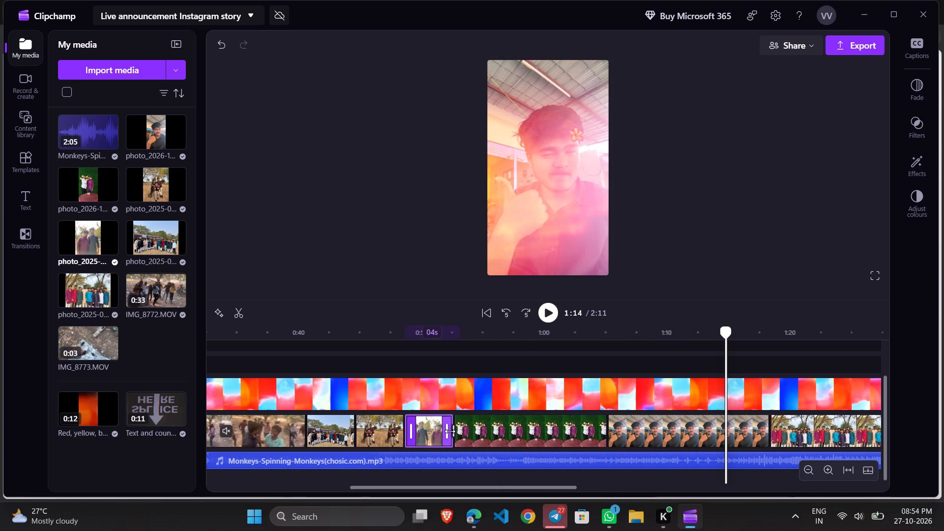
{"action": "left_click_drag", "start_coordinate": [450, 431], "coordinate": [573, 432]}
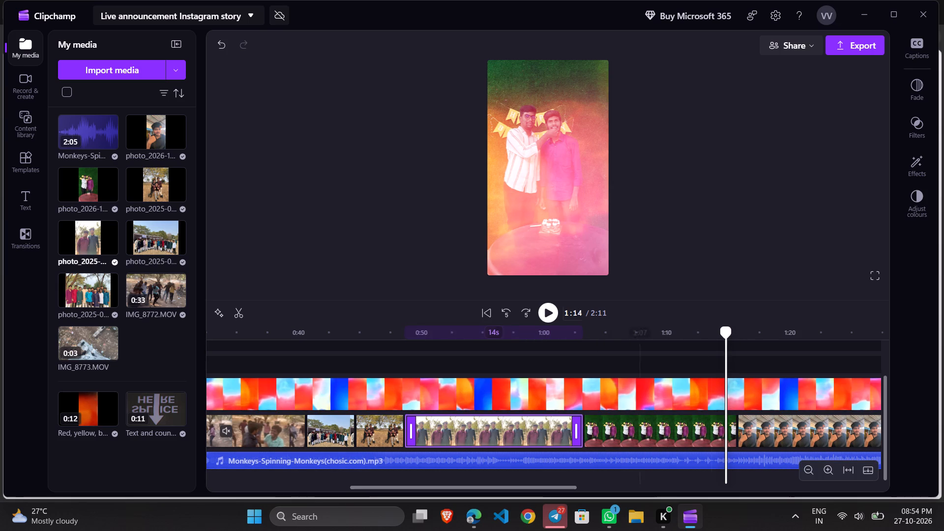
Add the cake photo again directly after the final group photo, extend it to about 18 seconds, and close the gap between them.
{"action": "left_click", "coordinate": [545, 315]}
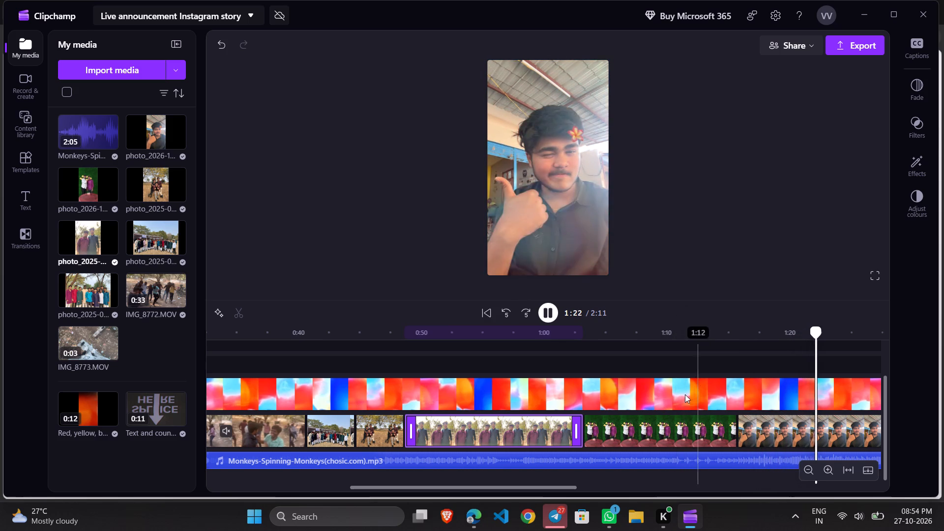
{"action": "left_click_drag", "start_coordinate": [536, 486], "coordinate": [646, 475]}
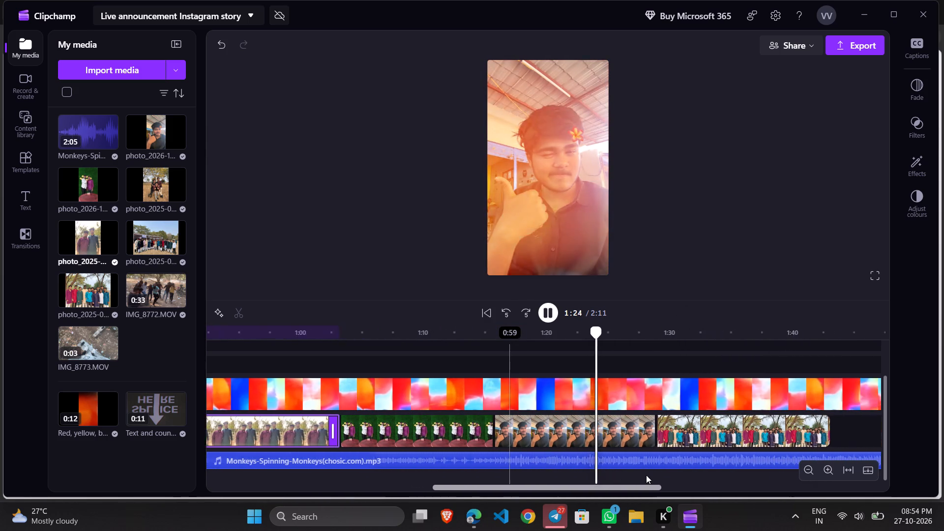
{"action": "left_click_drag", "start_coordinate": [646, 475], "coordinate": [746, 454]}
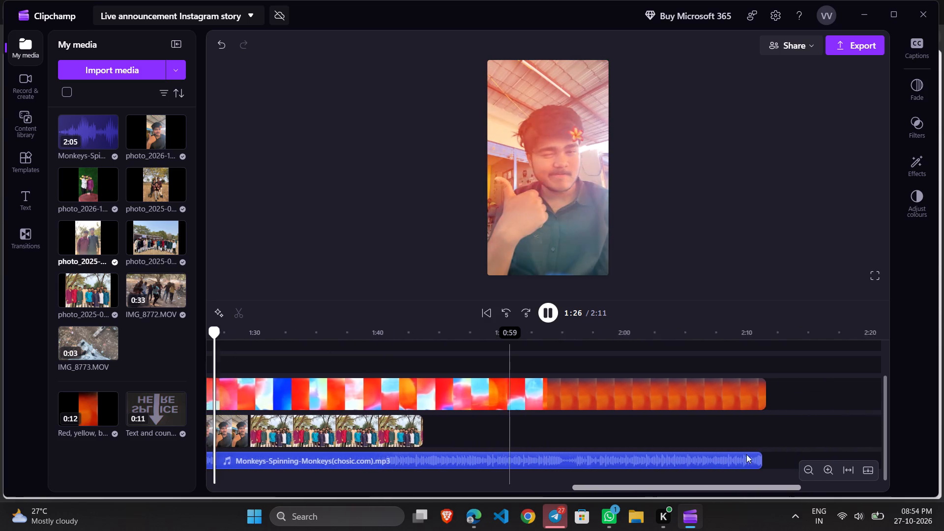
{"action": "left_click_drag", "start_coordinate": [746, 454], "coordinate": [707, 455]}
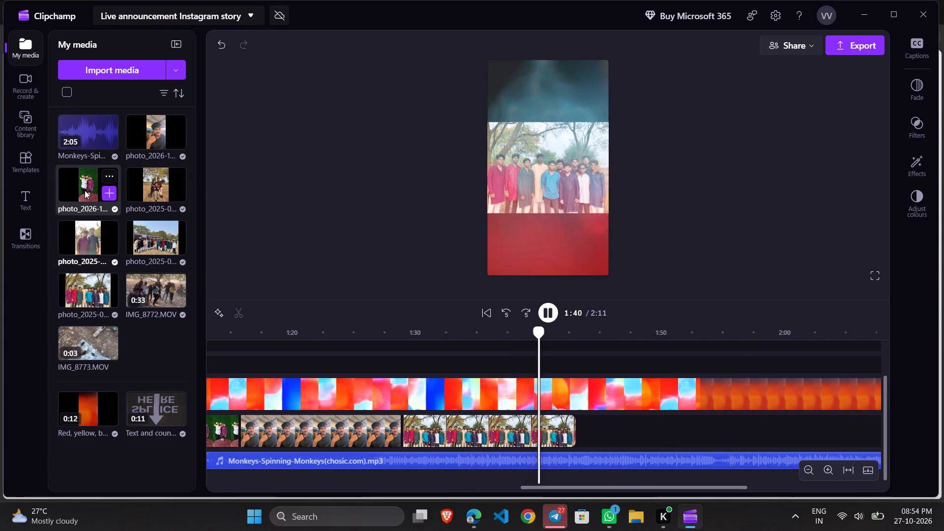
{"action": "left_click_drag", "start_coordinate": [85, 190], "coordinate": [606, 437]}
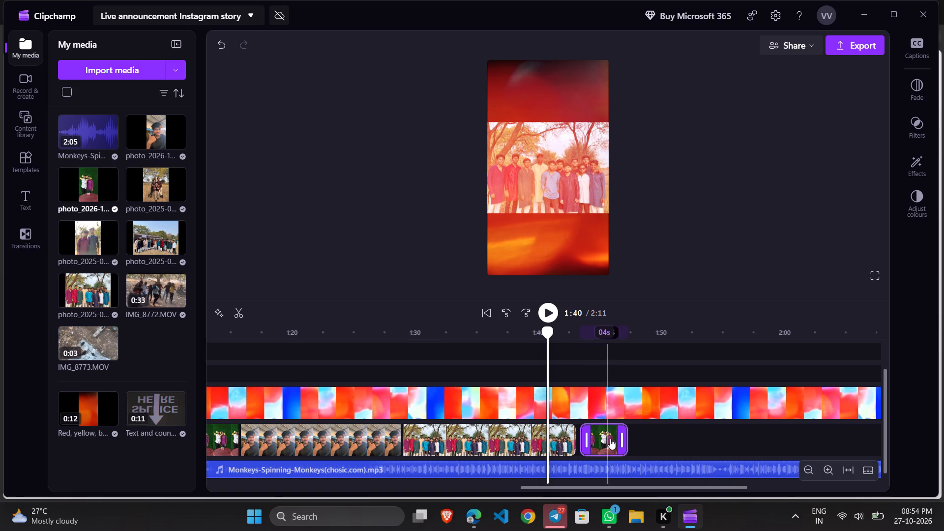
{"action": "left_click_drag", "start_coordinate": [622, 444], "coordinate": [796, 430]}
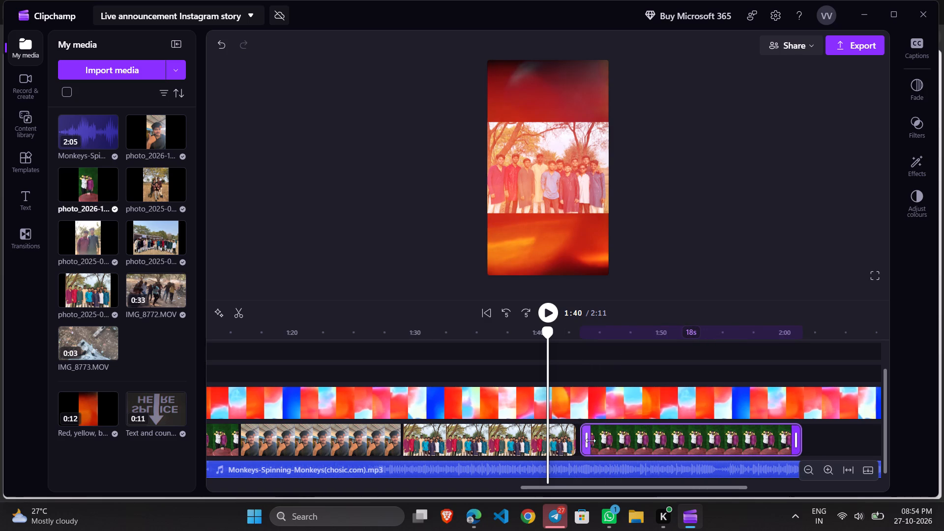
{"action": "left_click_drag", "start_coordinate": [590, 440], "coordinate": [586, 441]}
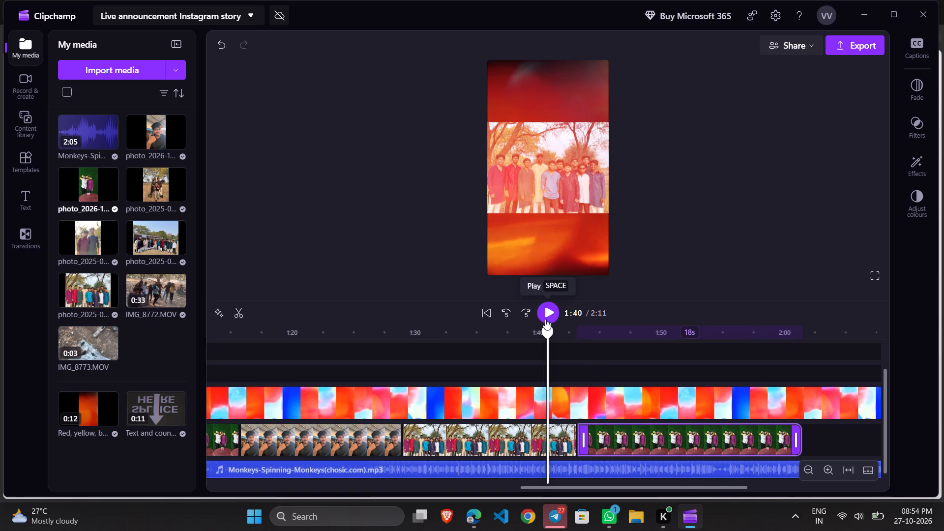
{"action": "left_click", "coordinate": [545, 319]}
Import the Minimal MKHALIFA Monogram Logo PNG from the Downloads folder into the project media.
{"action": "left_click", "coordinate": [117, 74]}
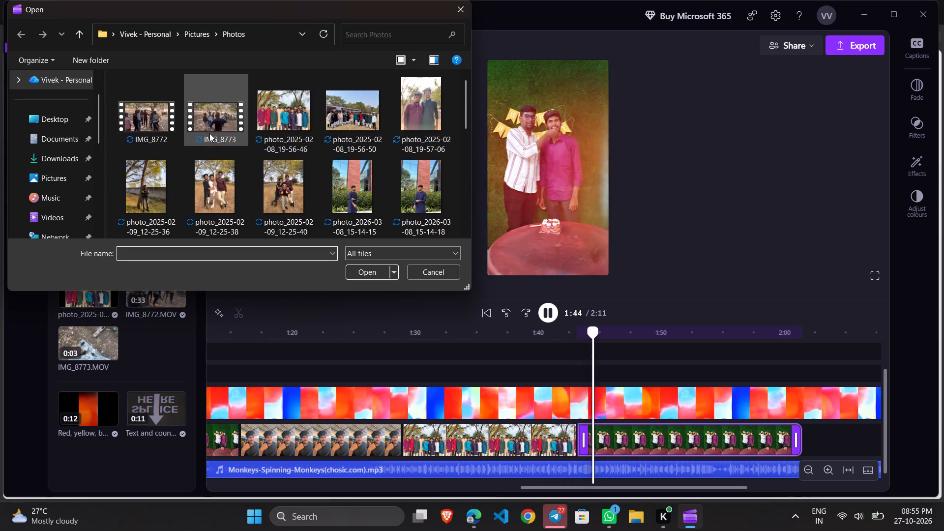
{"action": "left_click", "coordinate": [63, 155]}
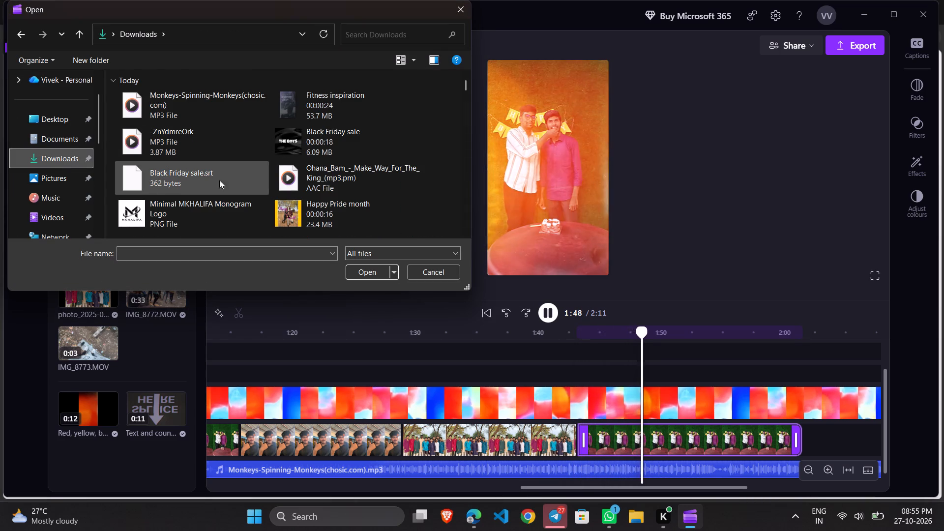
{"action": "left_click", "coordinate": [194, 219]}
{"action": "left_click", "coordinate": [365, 272]}
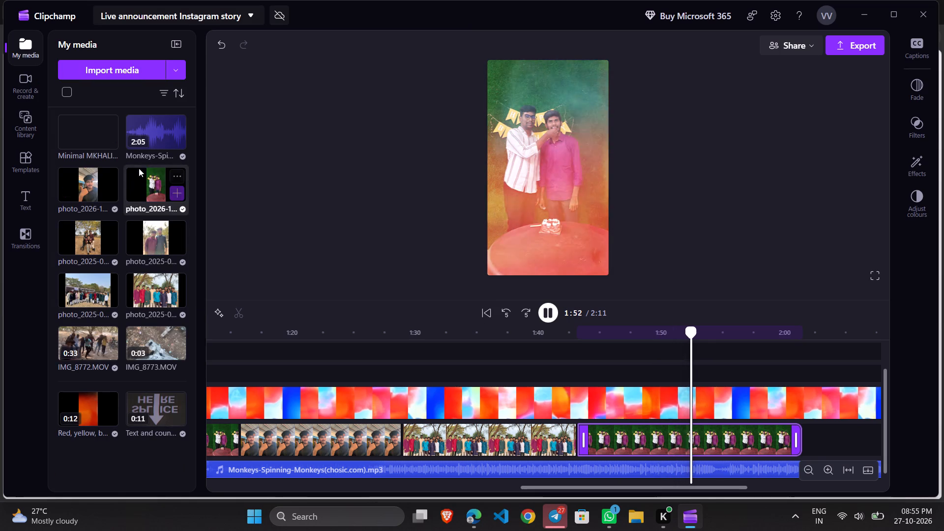
Place the MKHALIFA logo after the last cake photo and extend it about 9 seconds to the end of the music track.
{"action": "left_click_drag", "start_coordinate": [82, 136], "coordinate": [313, 214]}
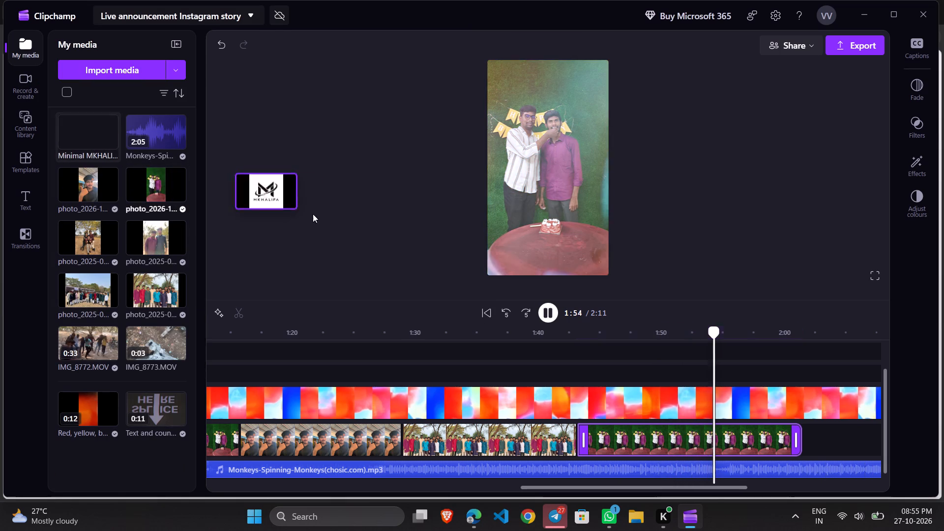
{"action": "left_click_drag", "start_coordinate": [313, 214], "coordinate": [816, 468]}
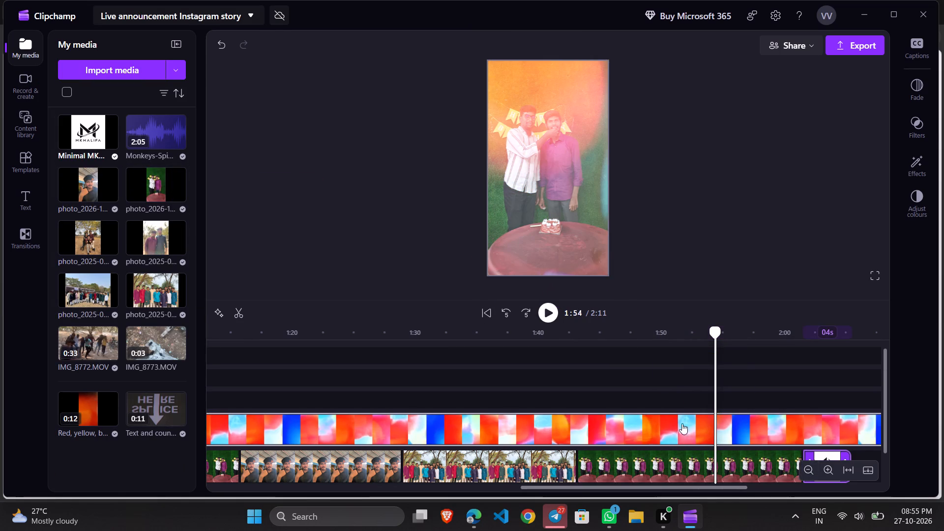
{"action": "scroll", "coordinate": [645, 413], "scroll_direction": "down", "scroll_amount": 4}
{"action": "left_click_drag", "start_coordinate": [842, 429], "coordinate": [853, 427]}
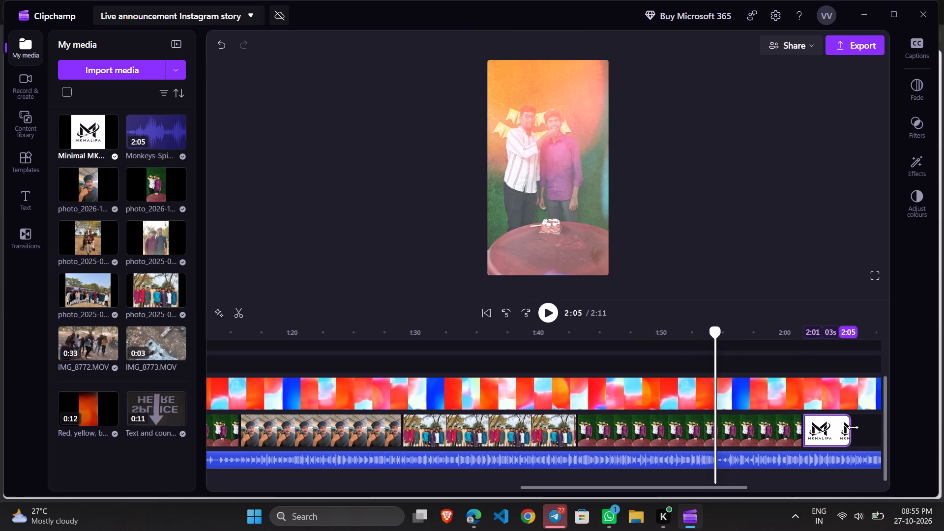
{"action": "left_click_drag", "start_coordinate": [853, 427], "coordinate": [814, 440]}
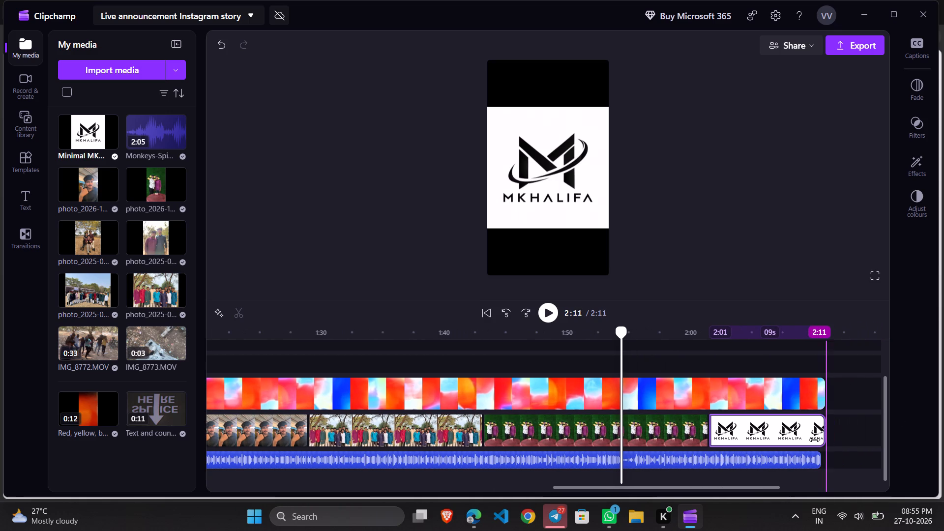
{"action": "left_click_drag", "start_coordinate": [814, 440], "coordinate": [813, 440]}
Trim the end of the long red-yellow background clip to 2:10, level with the logo and music, and play back the ending.
{"action": "left_click_drag", "start_coordinate": [818, 399], "coordinate": [809, 399]}
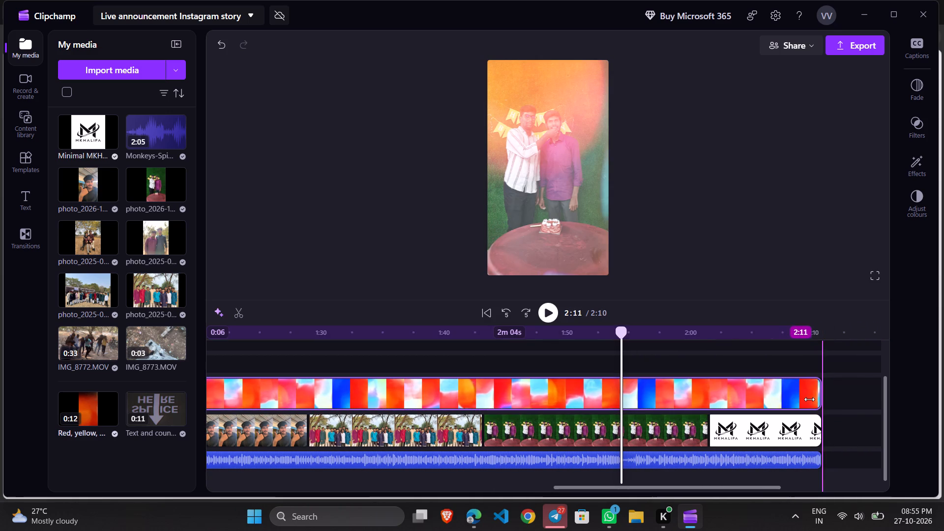
{"action": "left_click_drag", "start_coordinate": [809, 399], "coordinate": [815, 404]}
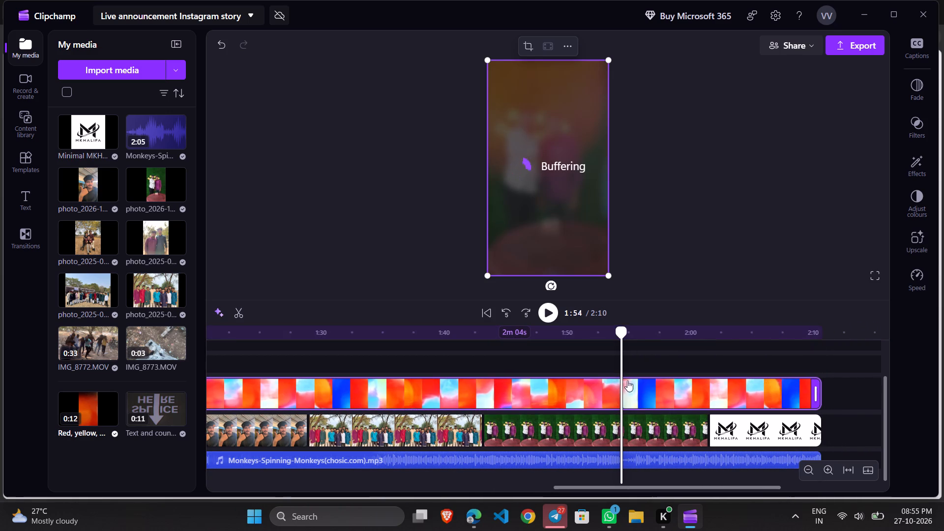
{"action": "left_click", "coordinate": [552, 321]}
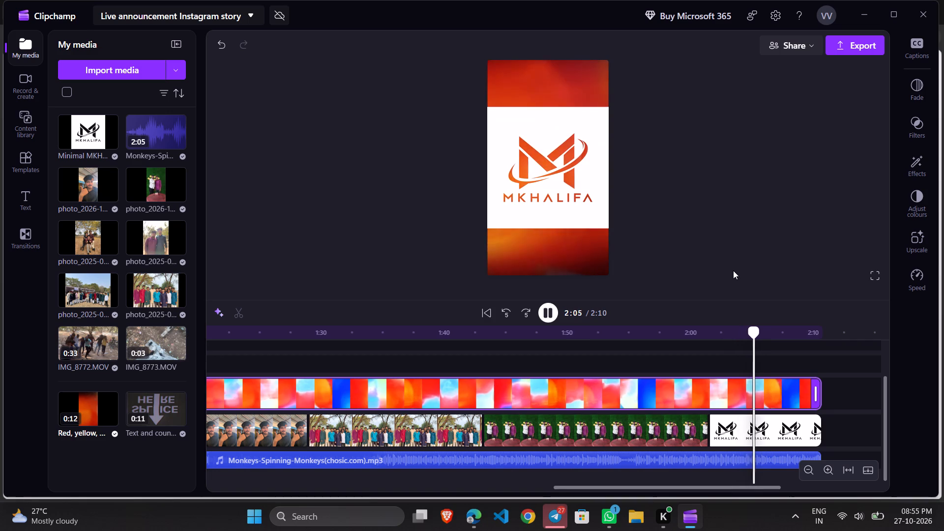
{"action": "left_click", "coordinate": [298, 204]}
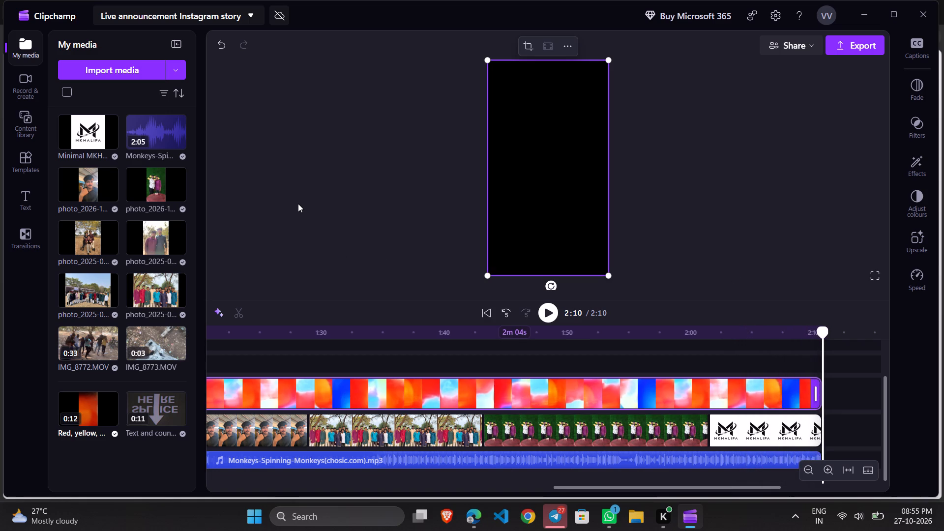
Play the video from the start and lengthen the opening text and countdown clip to about 7 seconds.
{"action": "left_click", "coordinate": [548, 309]}
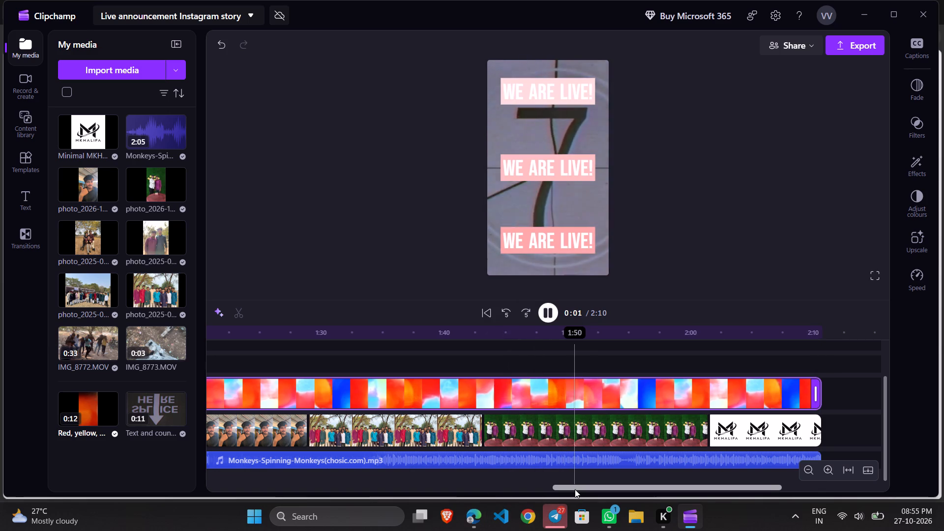
{"action": "left_click_drag", "start_coordinate": [575, 489], "coordinate": [162, 450]}
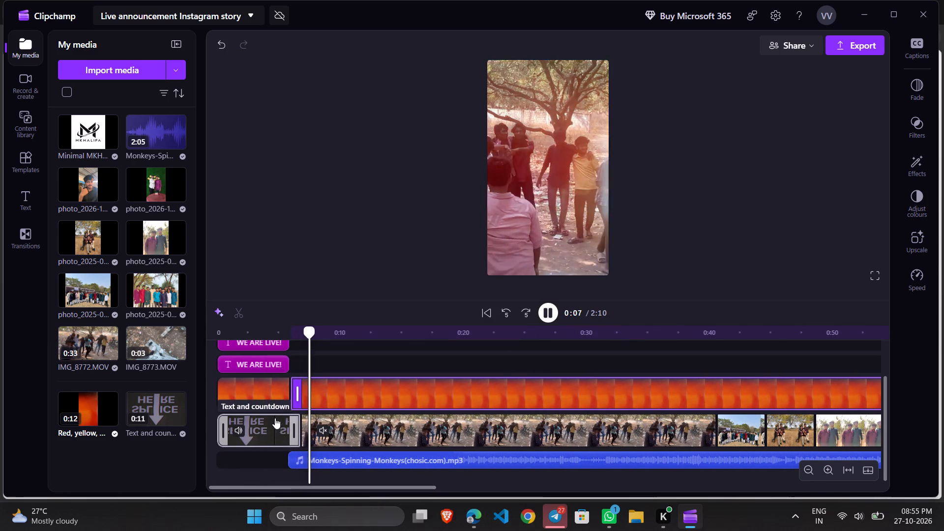
{"action": "left_click_drag", "start_coordinate": [296, 430], "coordinate": [321, 432]}
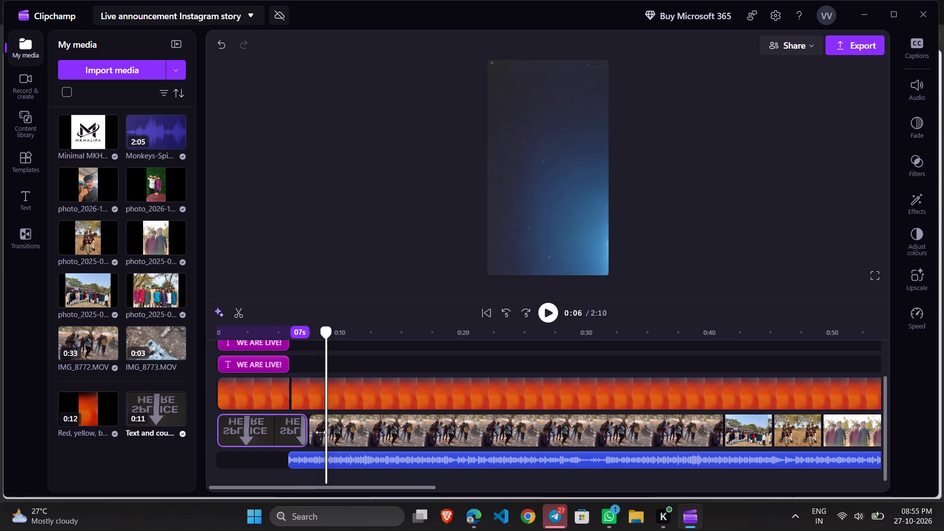
{"action": "left_click_drag", "start_coordinate": [321, 432], "coordinate": [364, 436]}
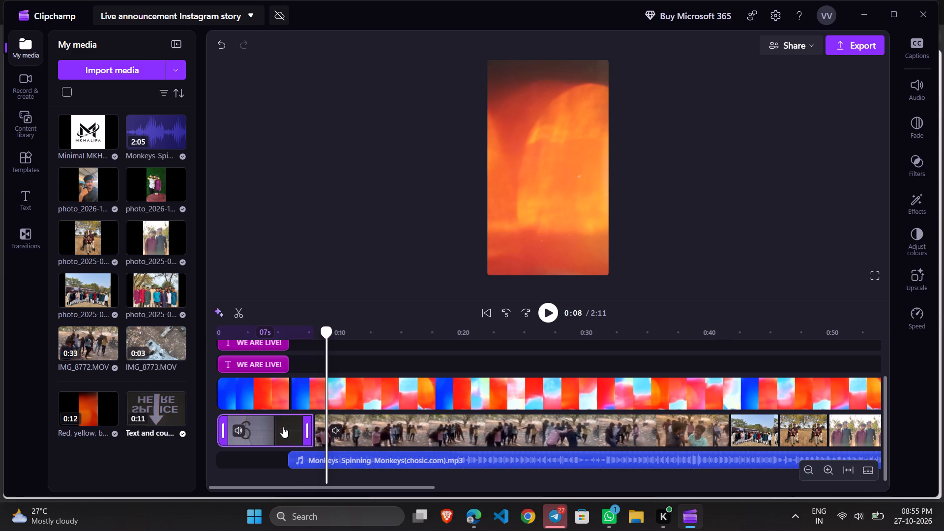
Trim the start of the music track to about 0:08, just after the countdown clip ends, and play back the opening.
{"action": "left_click", "coordinate": [283, 427]}
{"action": "left_click_drag", "start_coordinate": [327, 335], "coordinate": [253, 336]}
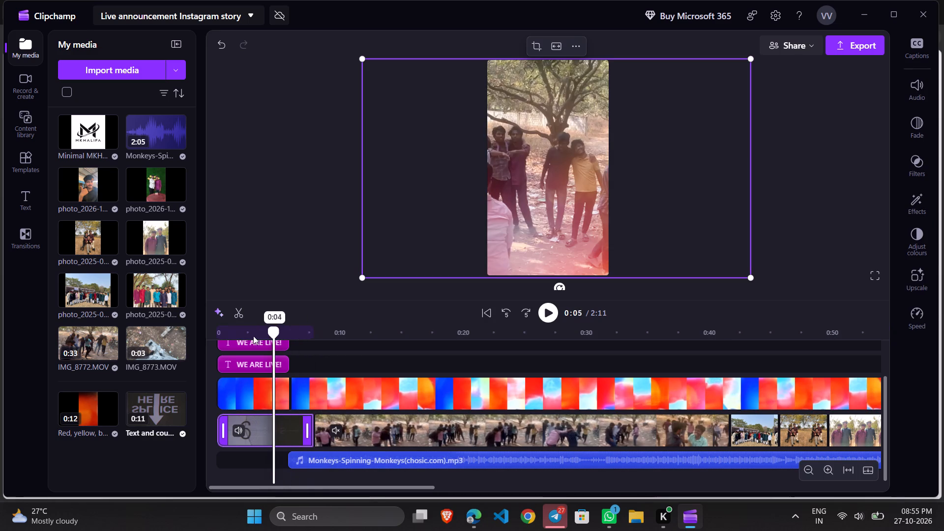
{"action": "left_click_drag", "start_coordinate": [253, 336], "coordinate": [253, 336]}
{"action": "left_click", "coordinate": [544, 315]}
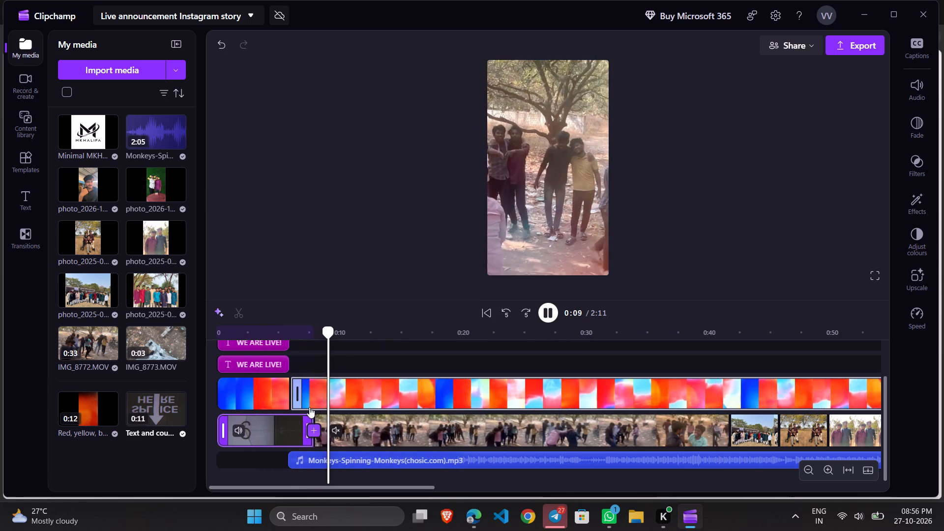
{"action": "left_click_drag", "start_coordinate": [295, 459], "coordinate": [328, 457]}
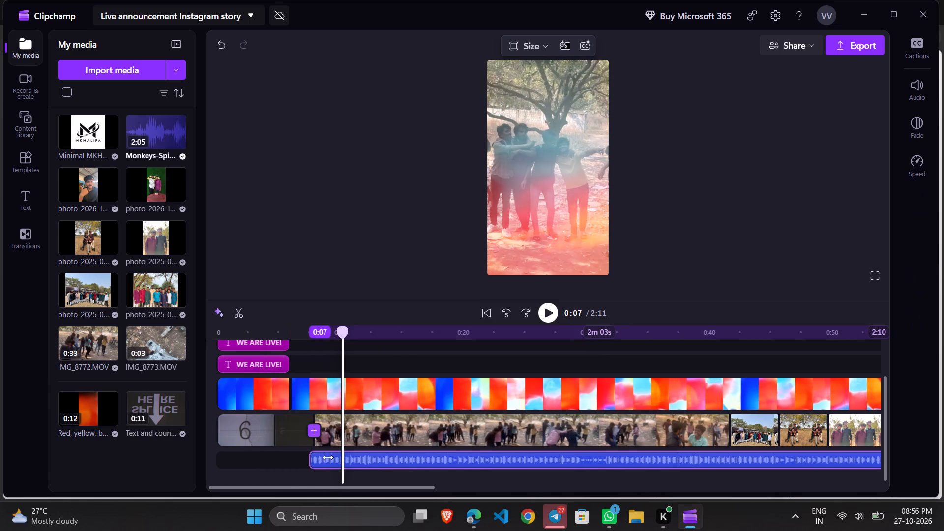
{"action": "left_click_drag", "start_coordinate": [328, 457], "coordinate": [325, 457]}
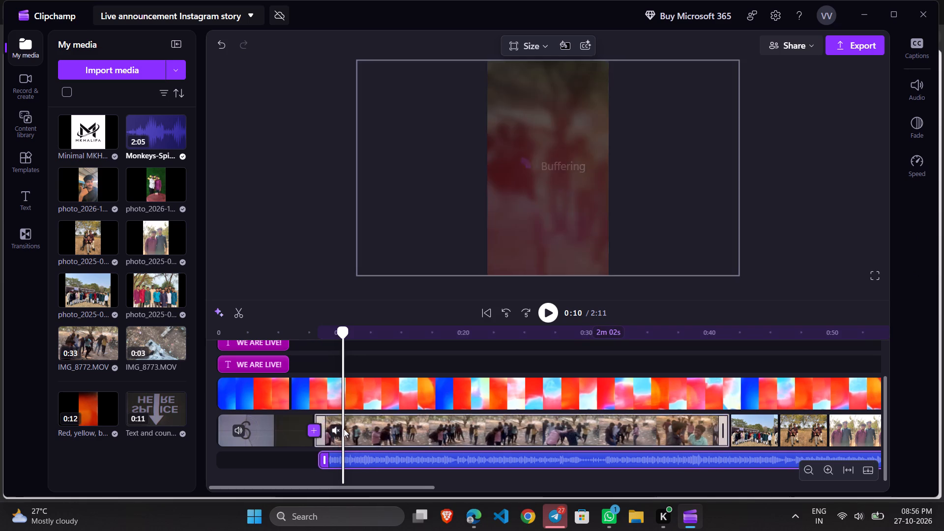
{"action": "left_click_drag", "start_coordinate": [343, 333], "coordinate": [276, 346]}
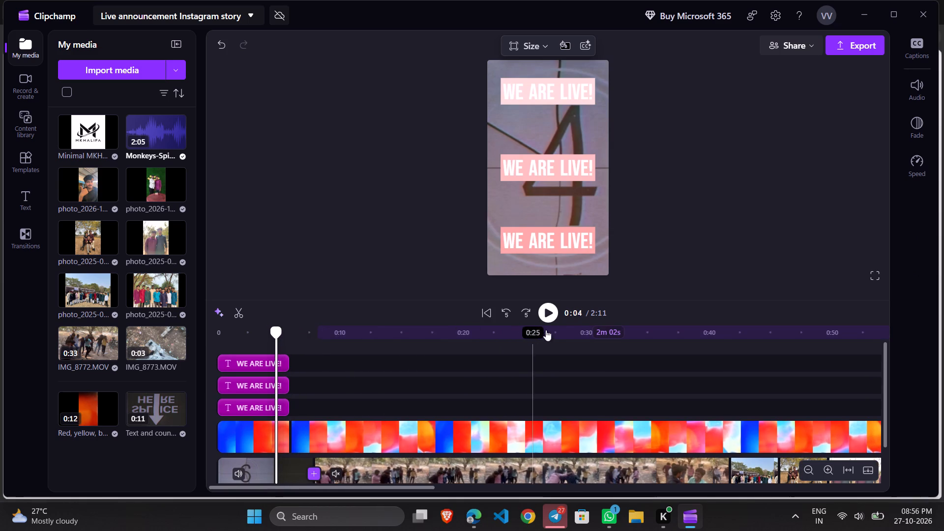
{"action": "left_click", "coordinate": [550, 316]}
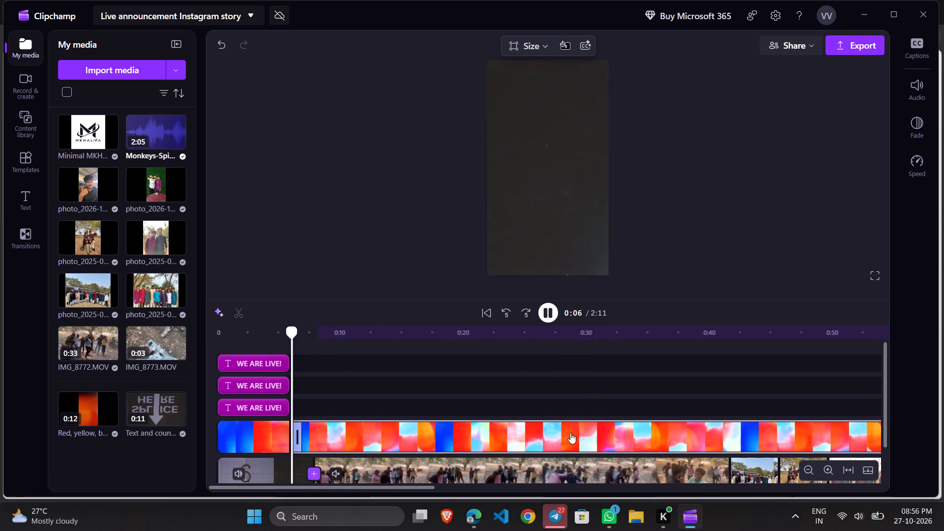
{"action": "left_click", "coordinate": [548, 311]}
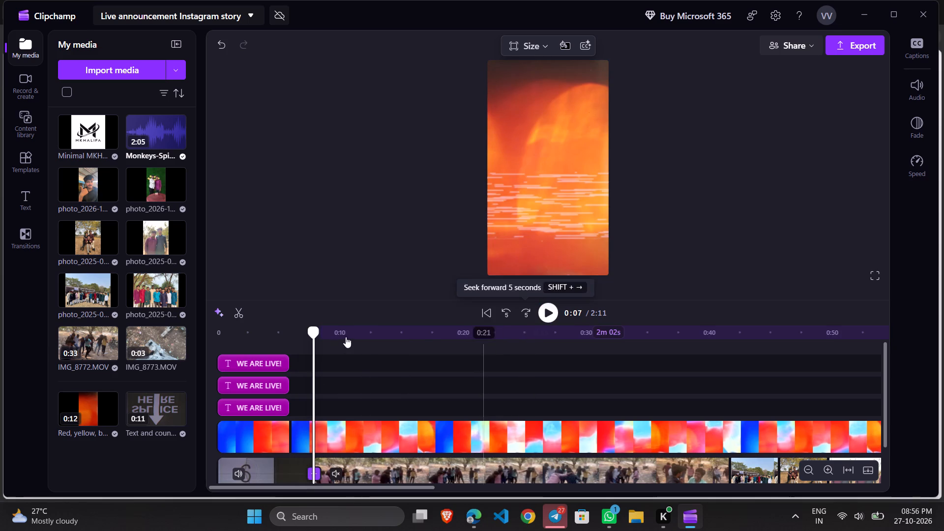
Extend all three WE ARE LIVE! titles to about 7 seconds, level with the end of the countdown clip.
{"action": "left_click", "coordinate": [270, 362]}
{"action": "left_click_drag", "start_coordinate": [286, 360], "coordinate": [302, 362]}
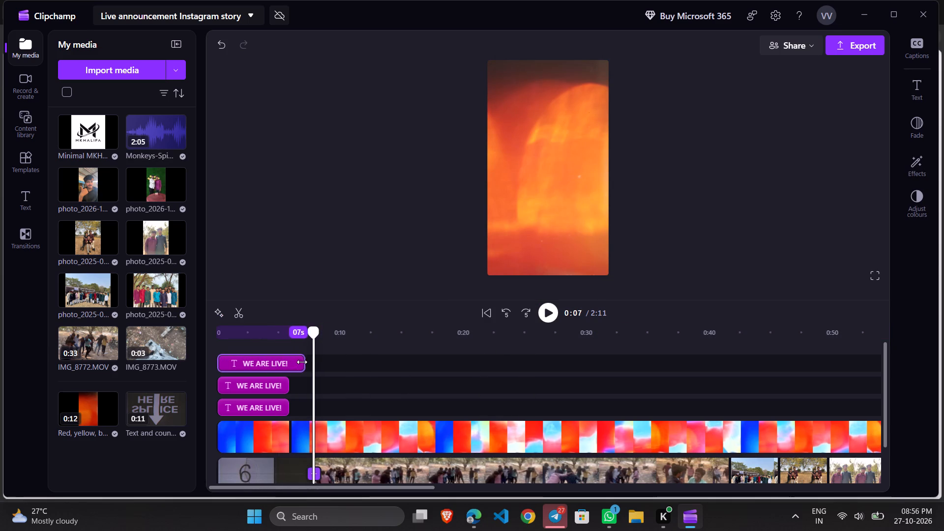
{"action": "left_click_drag", "start_coordinate": [302, 362], "coordinate": [310, 362]}
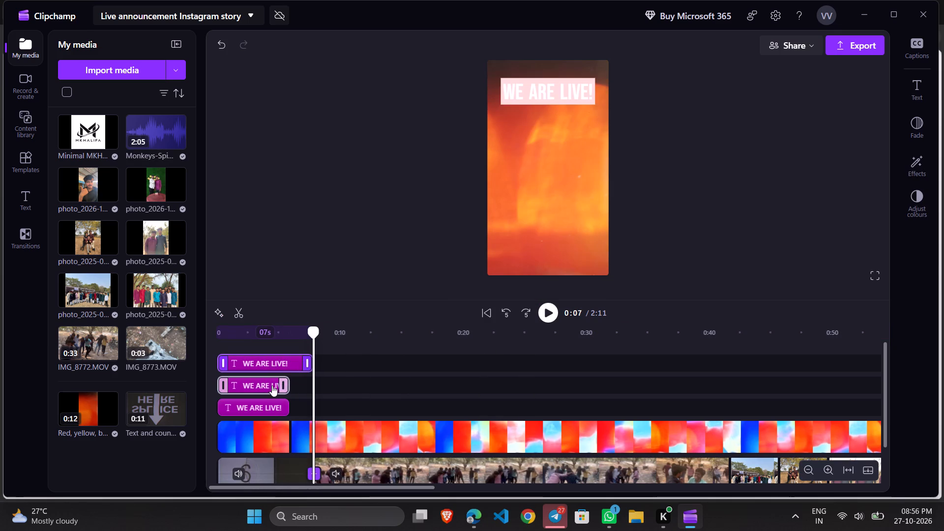
{"action": "left_click_drag", "start_coordinate": [283, 383], "coordinate": [305, 386]}
{"action": "left_click_drag", "start_coordinate": [284, 404], "coordinate": [314, 404]}
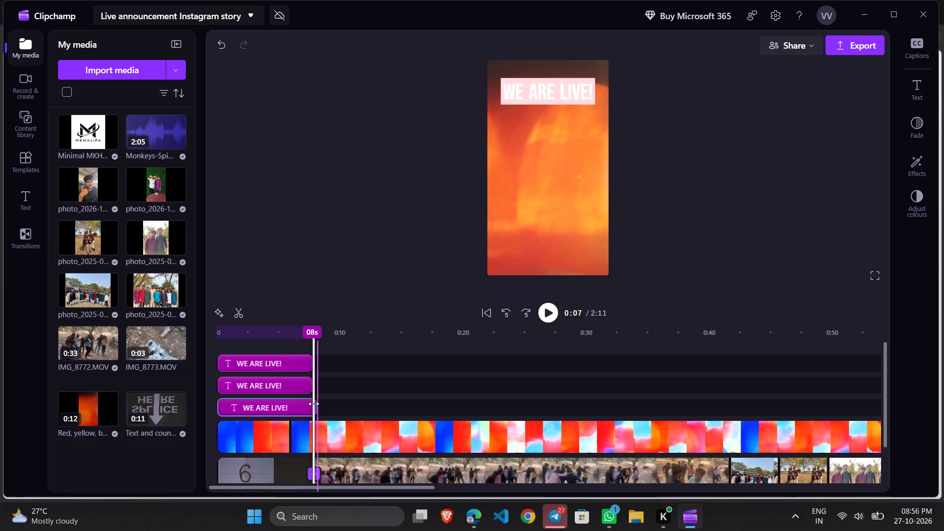
{"action": "left_click_drag", "start_coordinate": [314, 404], "coordinate": [308, 404]}
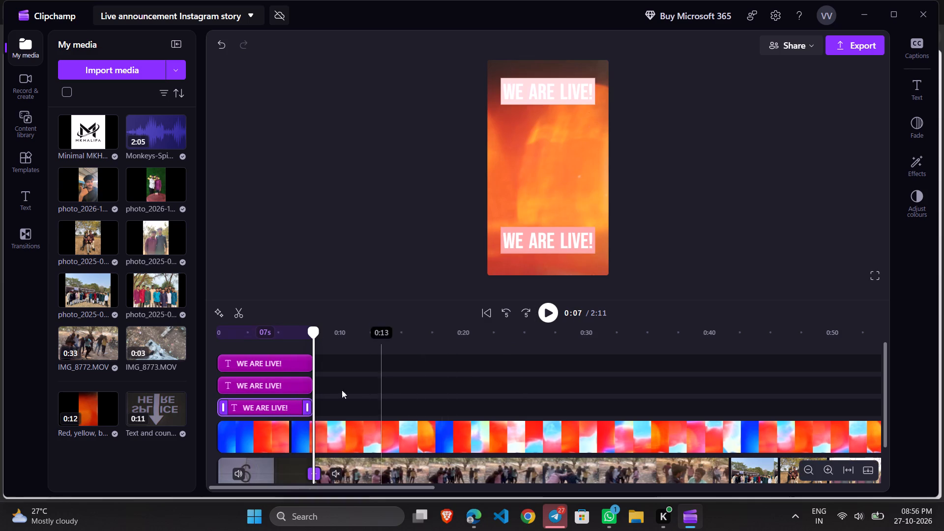
Play the video from the start to review the opening titles, countdown and change to the group video.
{"action": "left_click_drag", "start_coordinate": [317, 329], "coordinate": [255, 326]}
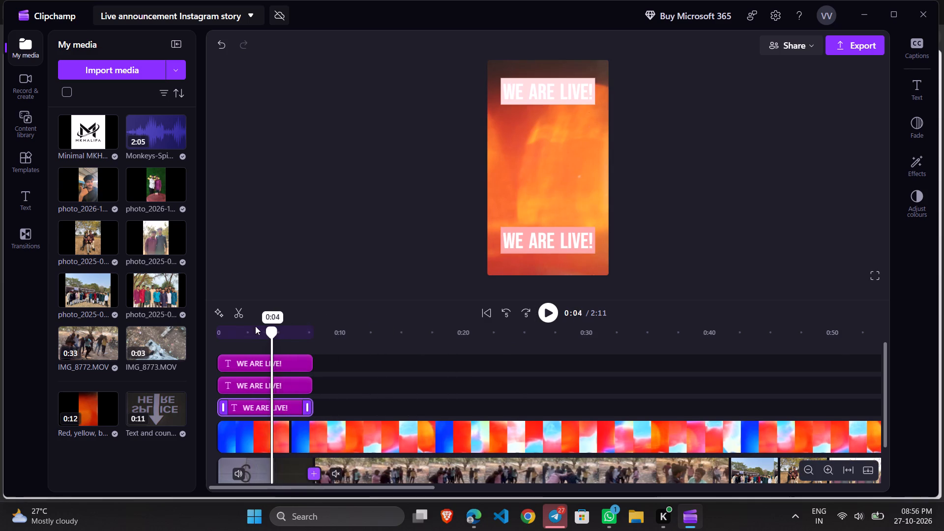
{"action": "left_click_drag", "start_coordinate": [255, 326], "coordinate": [215, 330]}
{"action": "left_click", "coordinate": [549, 313]}
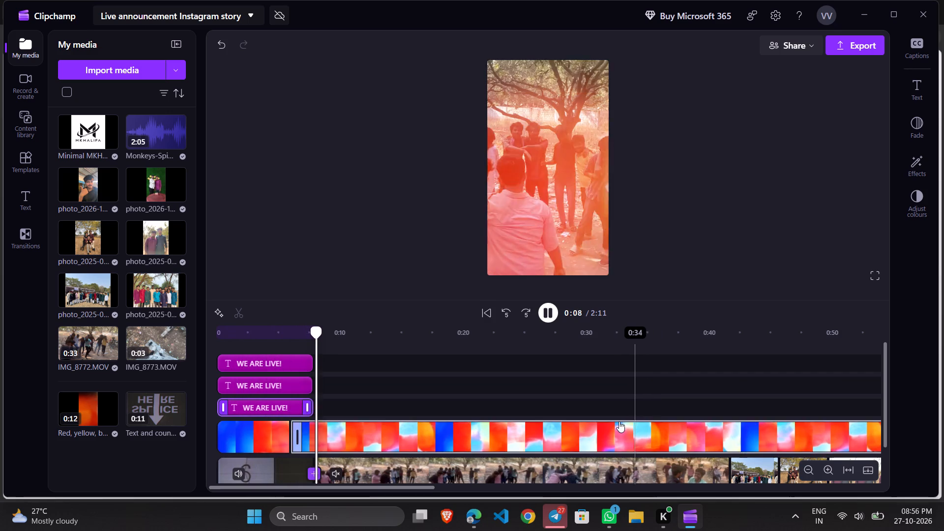
Set the playback speed of the IMG_8772.MOV clip to 2x.
{"action": "scroll", "coordinate": [611, 425], "scroll_direction": "down", "scroll_amount": 3}
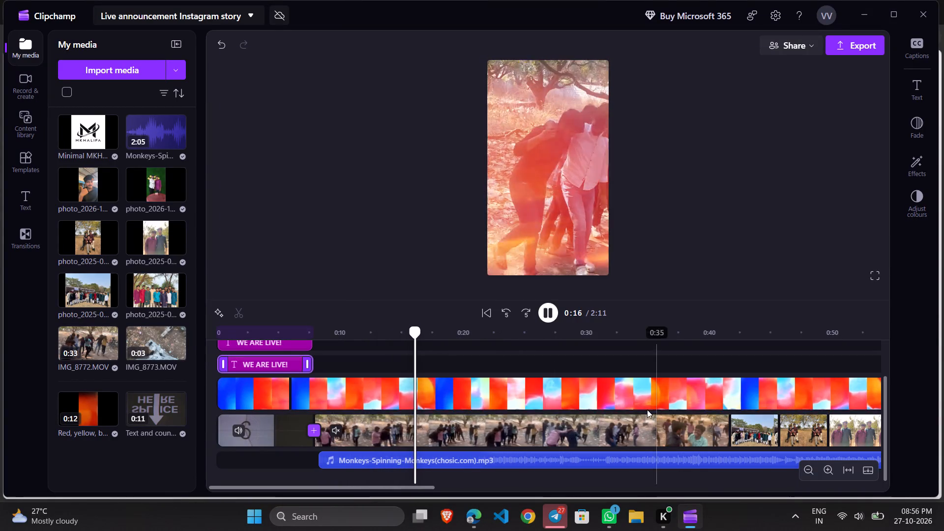
{"action": "left_click", "coordinate": [485, 427]}
{"action": "right_click", "coordinate": [485, 427]}
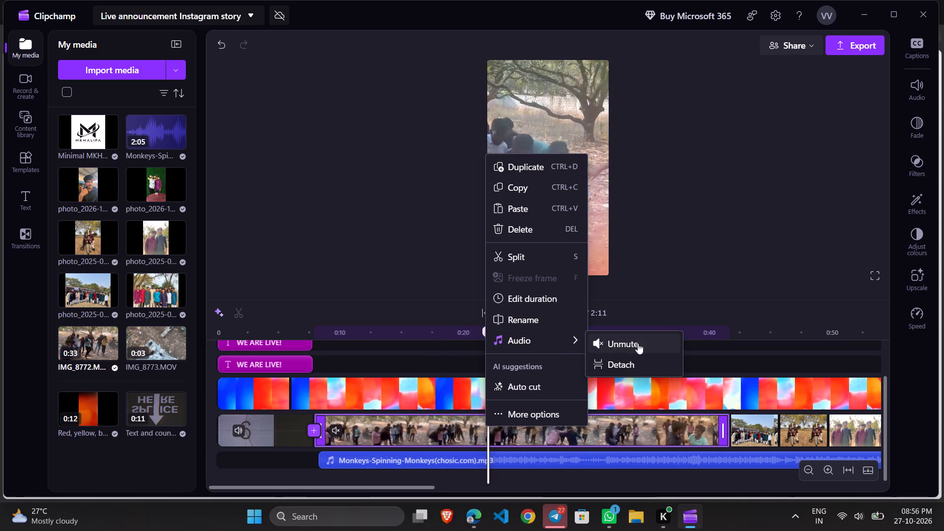
{"action": "left_click", "coordinate": [790, 426]}
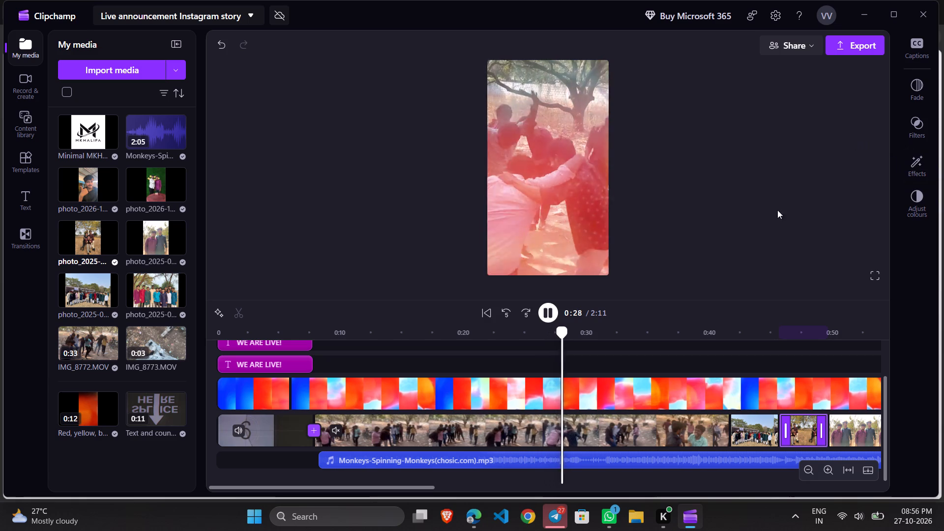
{"action": "left_click", "coordinate": [472, 426]}
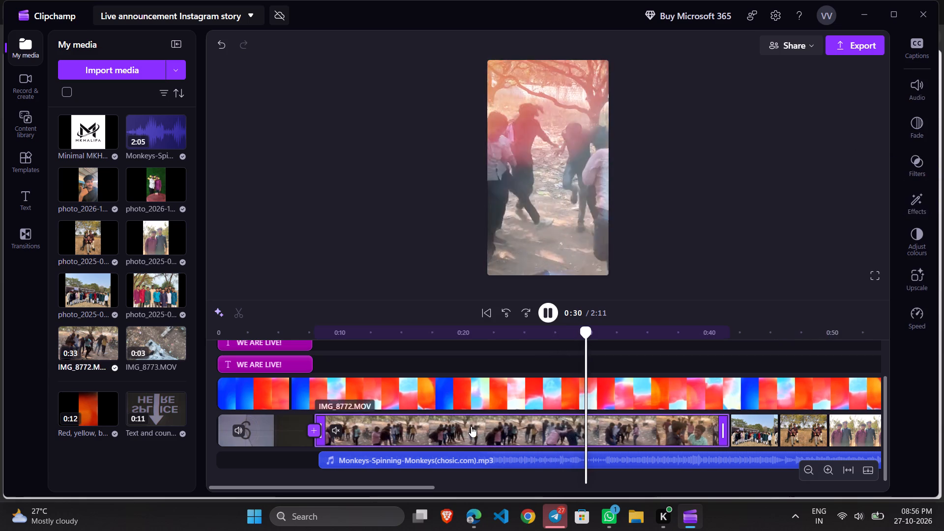
{"action": "right_click", "coordinate": [460, 430]}
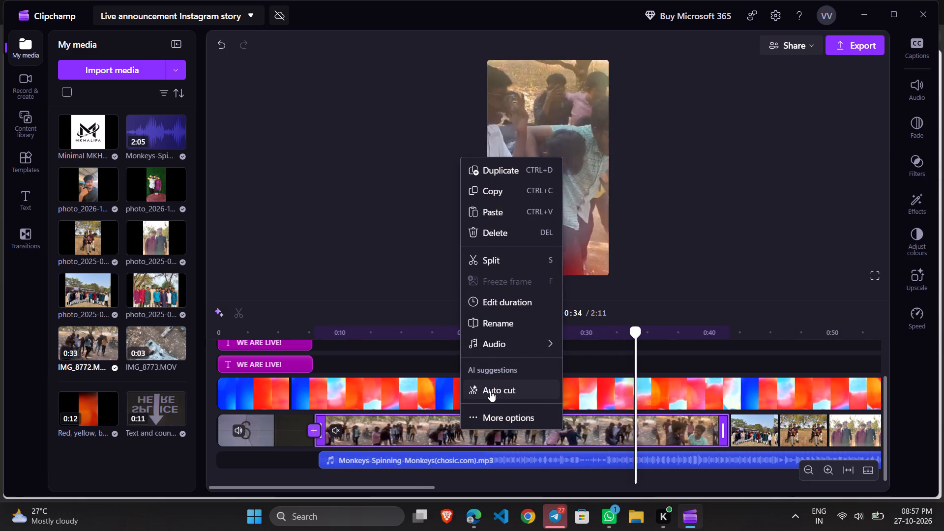
{"action": "left_click", "coordinate": [571, 429]}
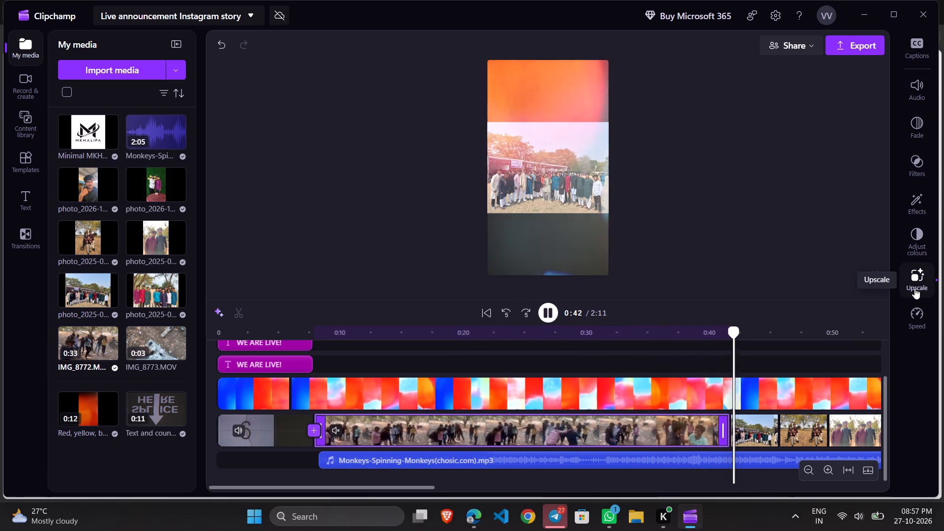
{"action": "left_click", "coordinate": [911, 313]}
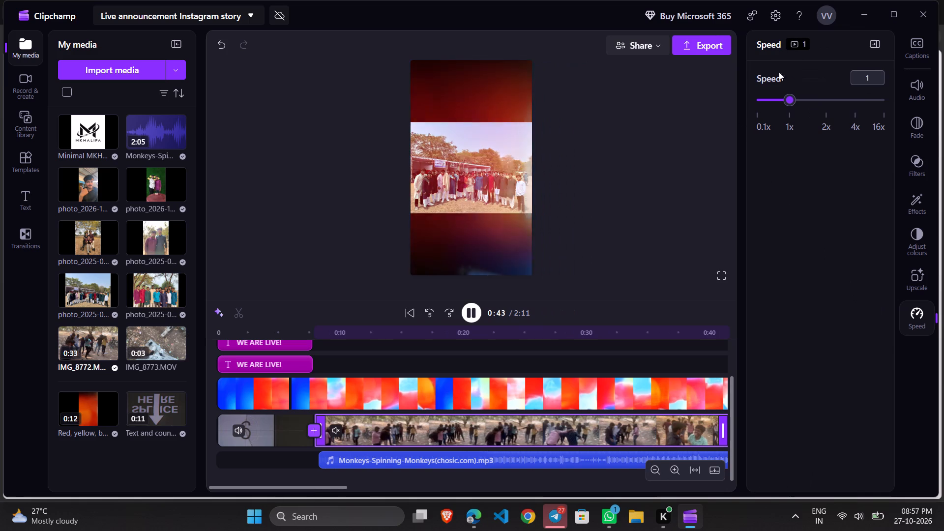
{"action": "left_click", "coordinate": [470, 312]}
{"action": "left_click", "coordinate": [377, 429]}
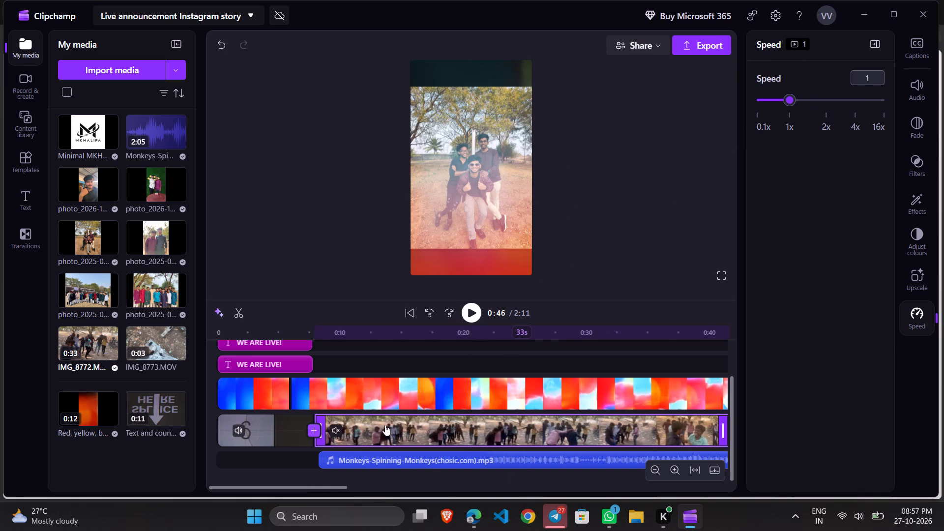
{"action": "left_click_drag", "start_coordinate": [786, 102], "coordinate": [795, 104]}
{"action": "left_click_drag", "start_coordinate": [795, 104], "coordinate": [813, 102]}
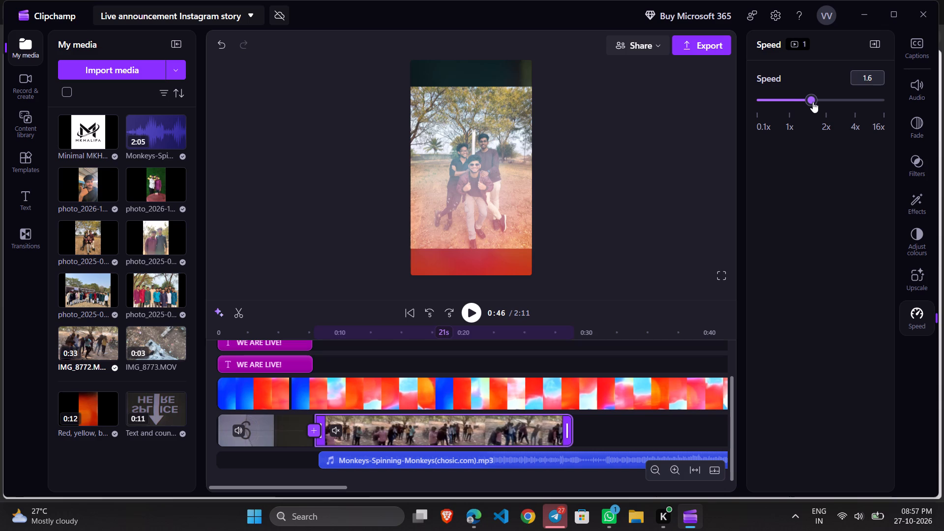
{"action": "left_click_drag", "start_coordinate": [813, 102], "coordinate": [825, 112]}
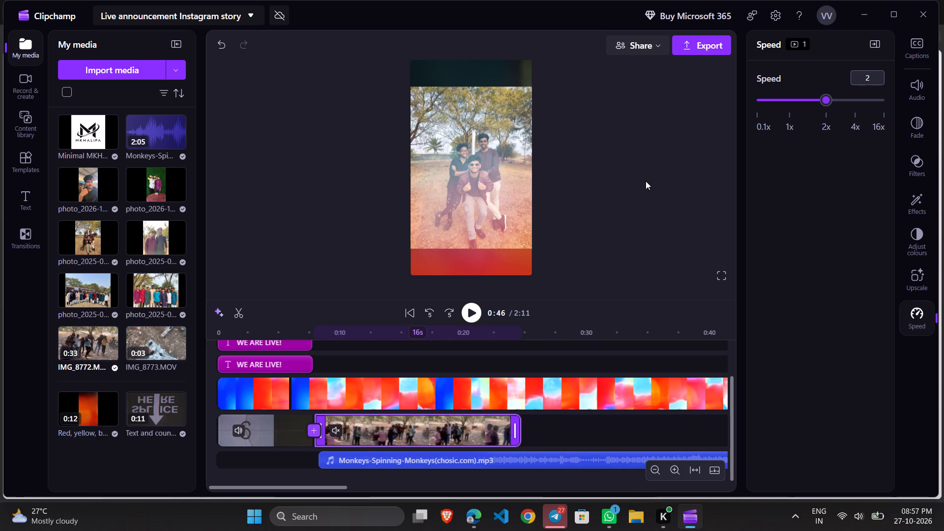
Play back the sped-up group video under the light leaks overlay.
{"action": "left_click", "coordinate": [330, 407]}
{"action": "left_click", "coordinate": [334, 404]}
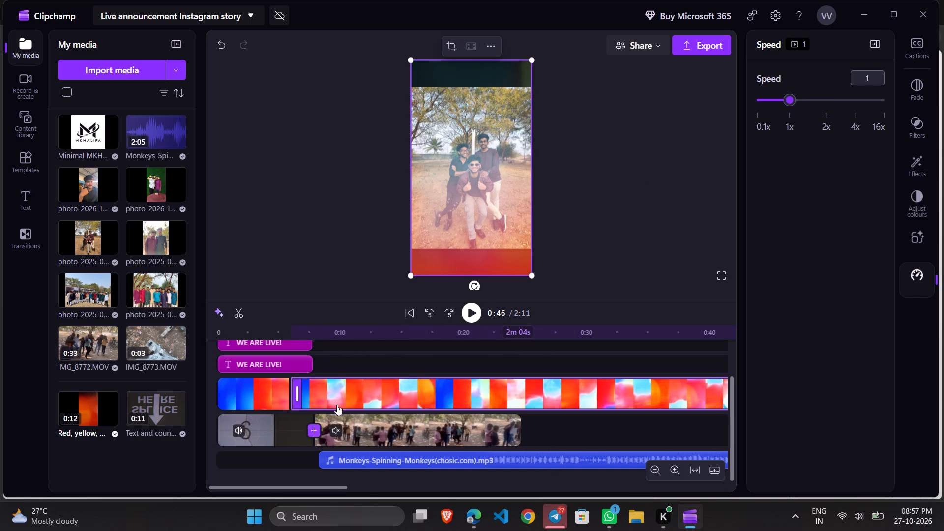
{"action": "left_click", "coordinate": [468, 314]}
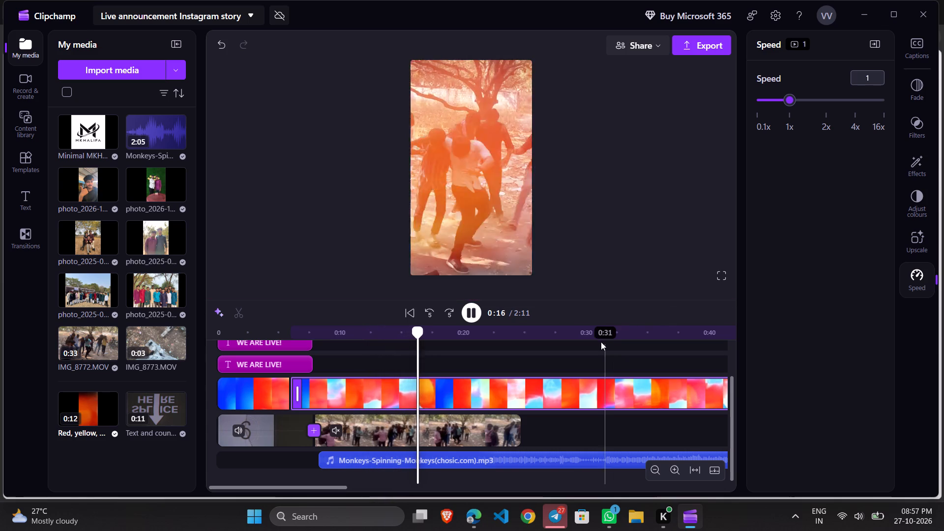
Move the large group photo, the three-friends photo and the outdoor pair photo earlier, back to back after the IMG_8772.MOV clip.
{"action": "scroll", "coordinate": [603, 341], "scroll_direction": "down", "scroll_amount": 2}
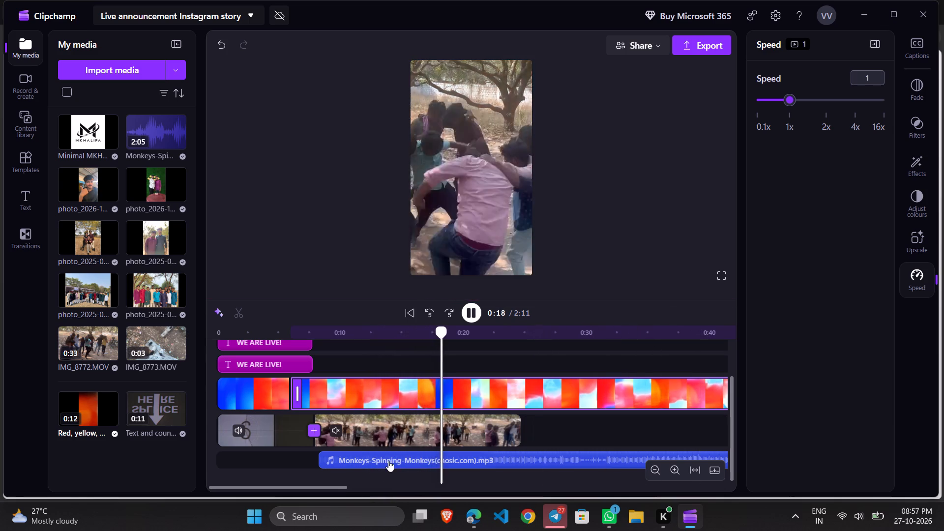
{"action": "left_click_drag", "start_coordinate": [337, 486], "coordinate": [434, 484]}
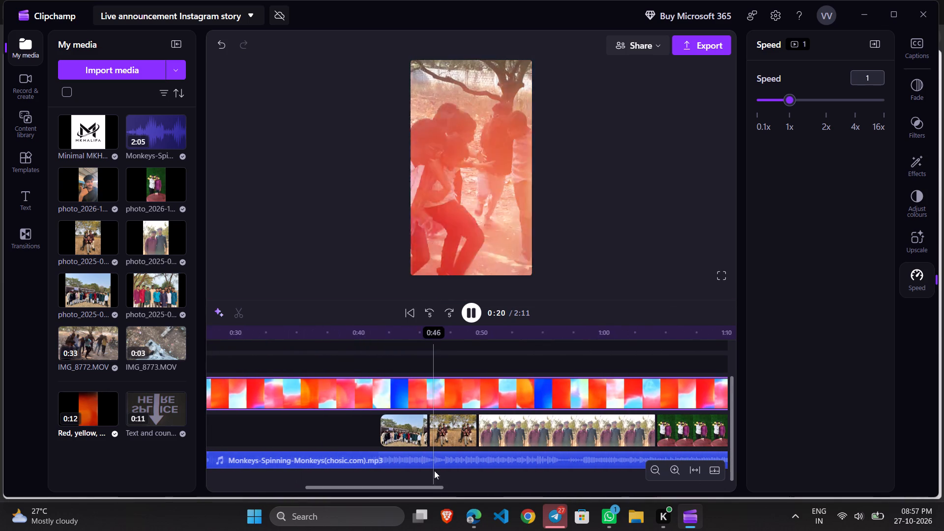
{"action": "left_click_drag", "start_coordinate": [405, 433], "coordinate": [357, 422]}
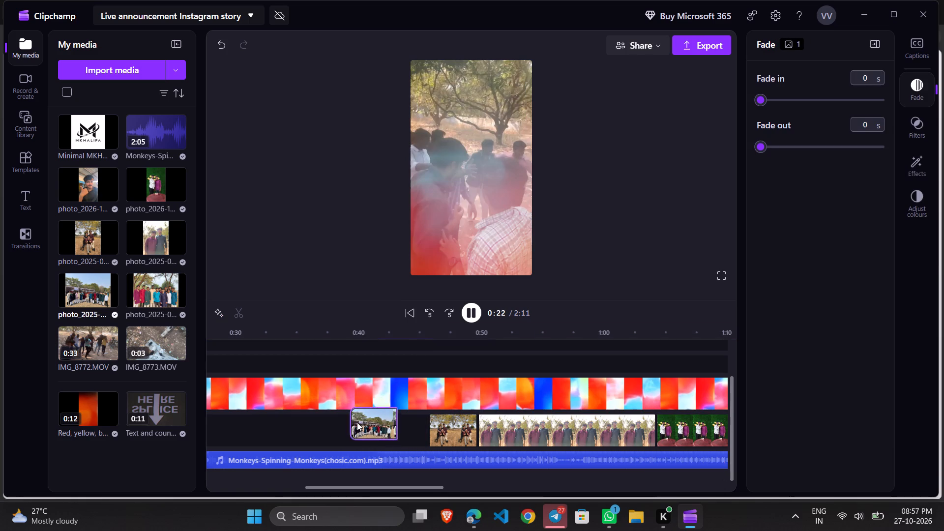
{"action": "left_click_drag", "start_coordinate": [357, 422], "coordinate": [308, 437]}
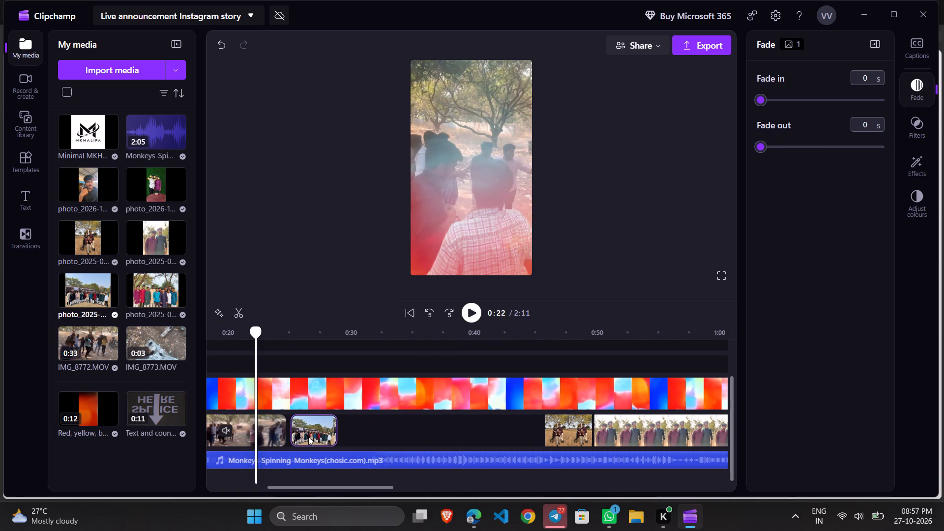
{"action": "left_click_drag", "start_coordinate": [308, 437], "coordinate": [304, 438]}
{"action": "left_click_drag", "start_coordinate": [560, 432], "coordinate": [391, 428]}
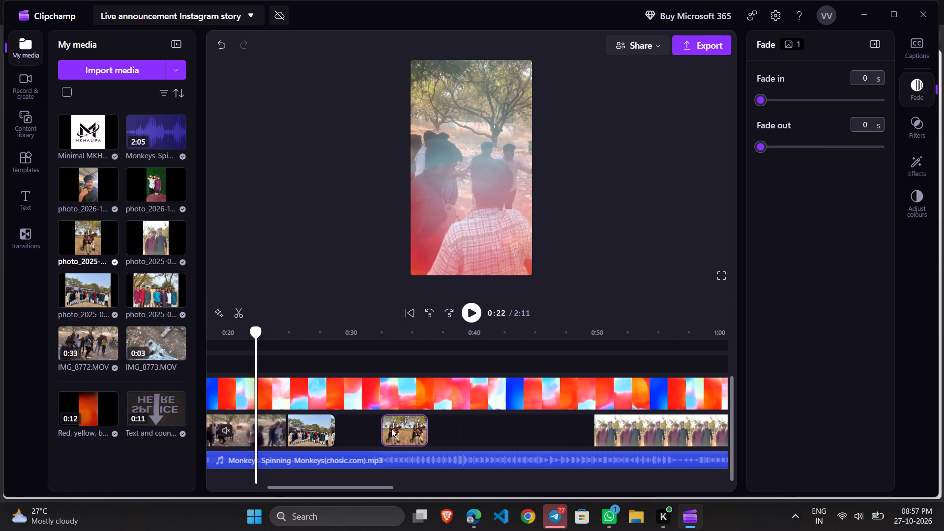
{"action": "left_click_drag", "start_coordinate": [391, 428], "coordinate": [350, 428]}
{"action": "left_click_drag", "start_coordinate": [637, 431], "coordinate": [539, 430]}
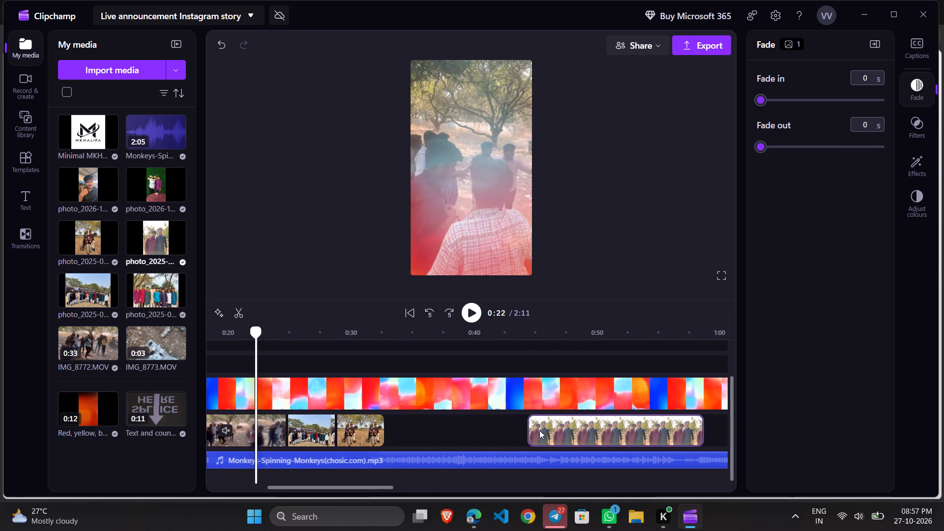
{"action": "left_click_drag", "start_coordinate": [539, 430], "coordinate": [406, 424]}
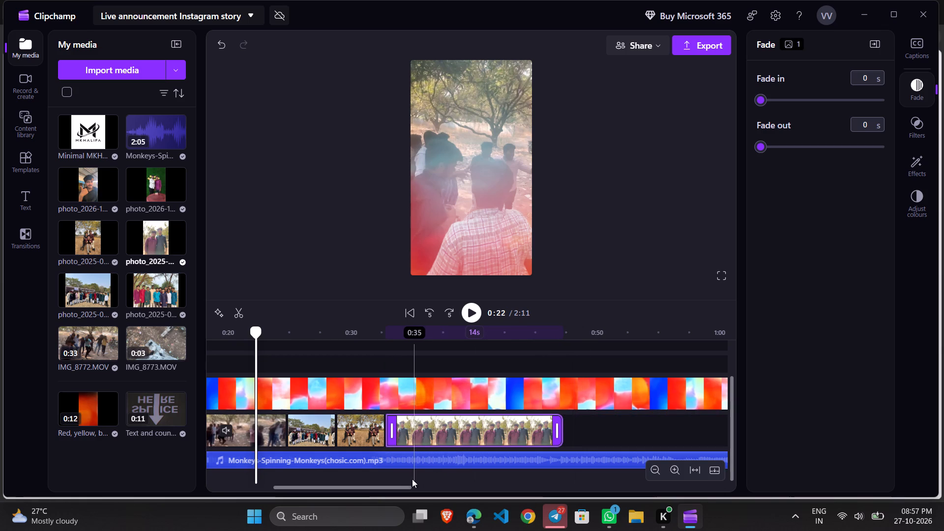
Move the 12-second green-background photo and the 13-second selfie photo earlier so they directly follow the outdoor pair photo.
{"action": "left_click_drag", "start_coordinate": [403, 487], "coordinate": [486, 478]}
{"action": "left_click_drag", "start_coordinate": [518, 432], "coordinate": [300, 422]}
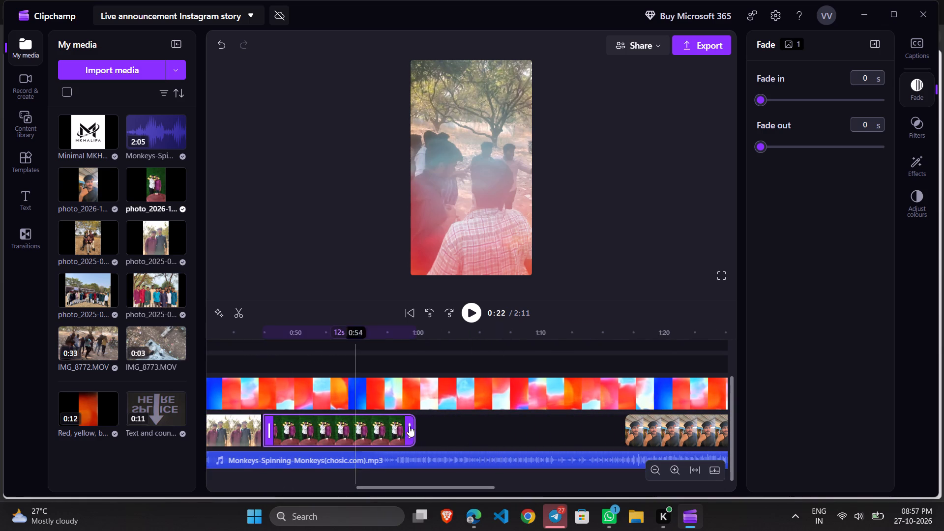
{"action": "left_click_drag", "start_coordinate": [664, 427], "coordinate": [442, 428]}
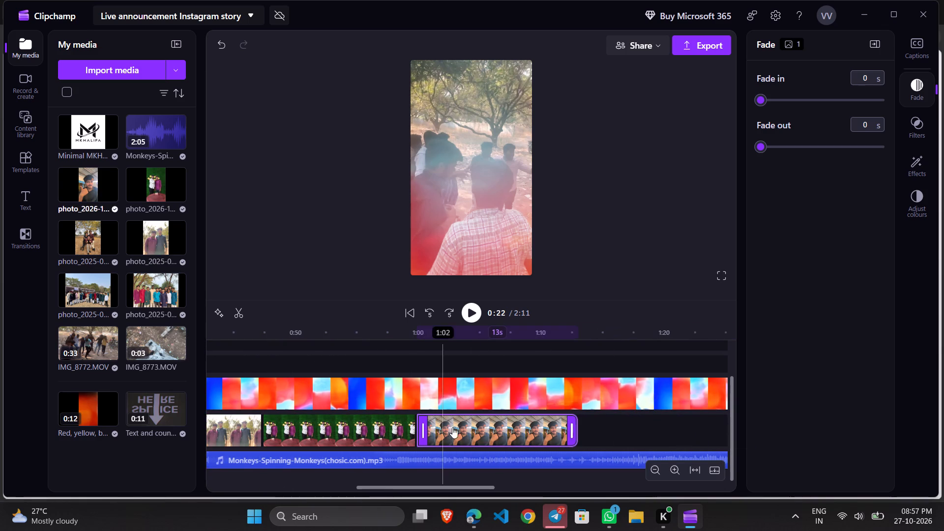
Move the kurta group photo and the 18-second green-background photo earlier so they directly follow the selfie photo.
{"action": "scroll", "coordinate": [642, 439], "scroll_direction": "down", "scroll_amount": 2}
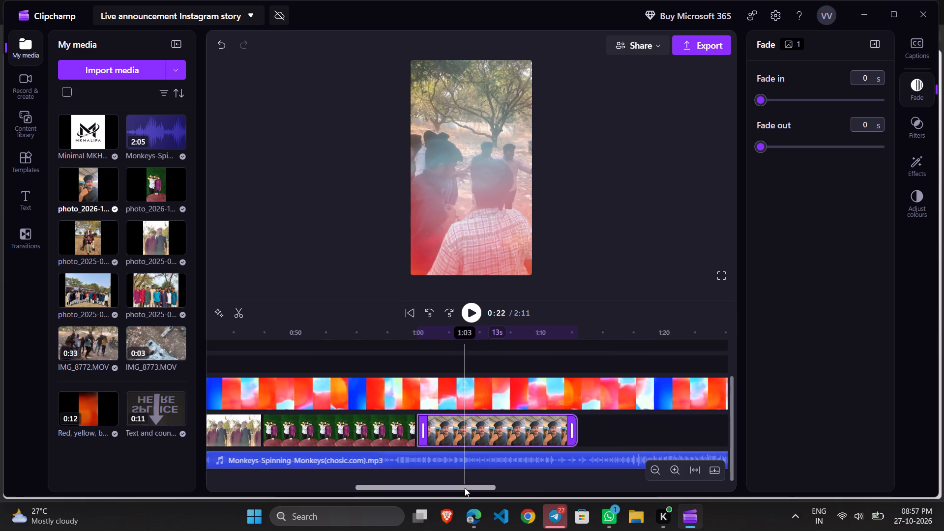
{"action": "left_click_drag", "start_coordinate": [483, 488], "coordinate": [570, 486]}
{"action": "left_click_drag", "start_coordinate": [554, 426], "coordinate": [360, 415]}
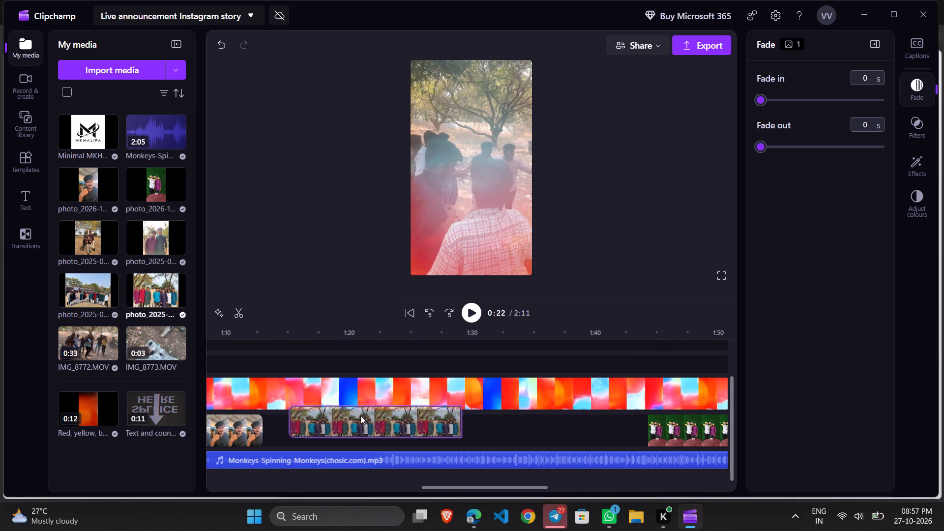
{"action": "left_click_drag", "start_coordinate": [360, 415], "coordinate": [336, 421]}
{"action": "left_click_drag", "start_coordinate": [713, 427], "coordinate": [699, 426]}
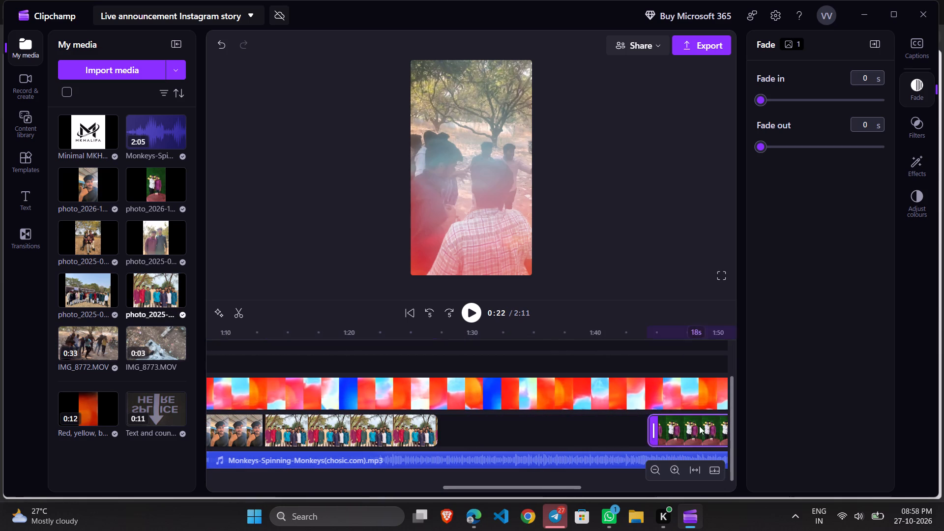
{"action": "left_click_drag", "start_coordinate": [699, 426], "coordinate": [496, 427]}
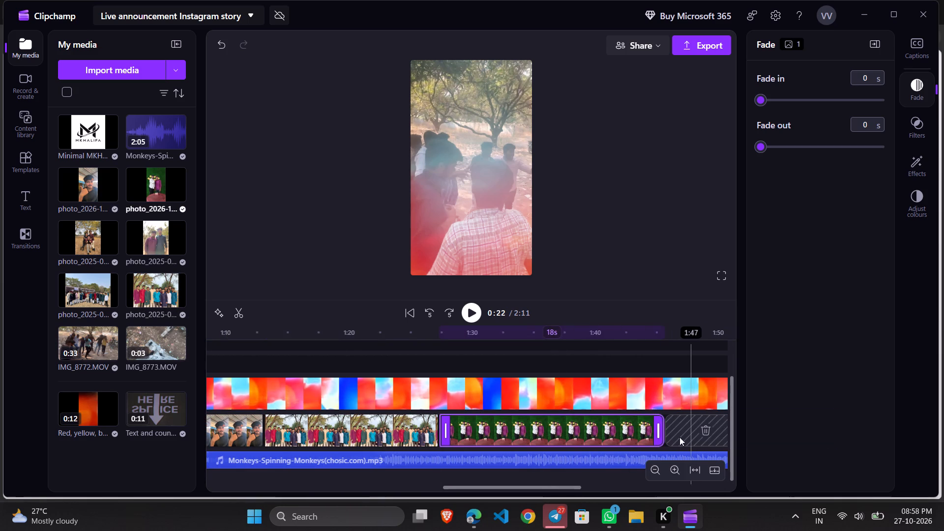
Move the MKHALIFA logo earlier so it directly follows the last green-background photo.
{"action": "scroll", "coordinate": [661, 432], "scroll_direction": "down", "scroll_amount": 1}
{"action": "left_click_drag", "start_coordinate": [569, 489], "coordinate": [675, 486]}
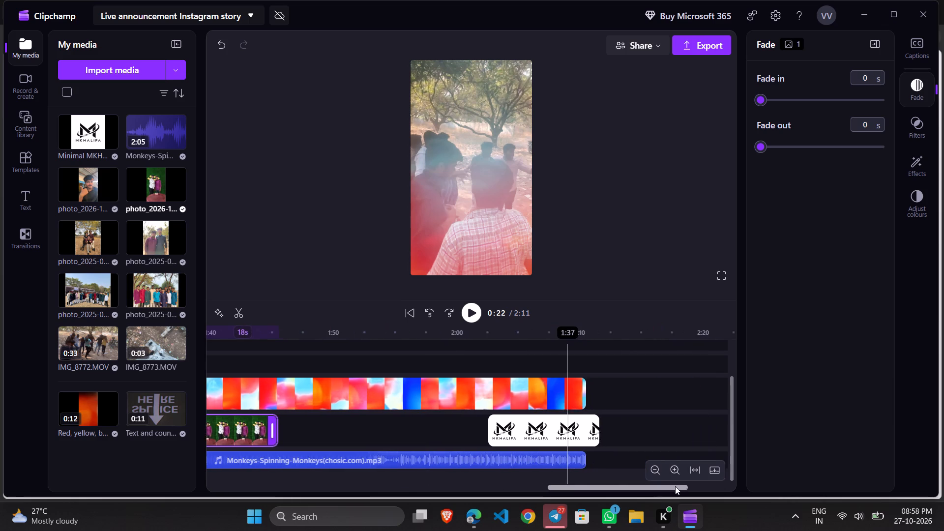
{"action": "left_click_drag", "start_coordinate": [675, 486], "coordinate": [674, 486]}
{"action": "left_click_drag", "start_coordinate": [568, 431], "coordinate": [324, 422]}
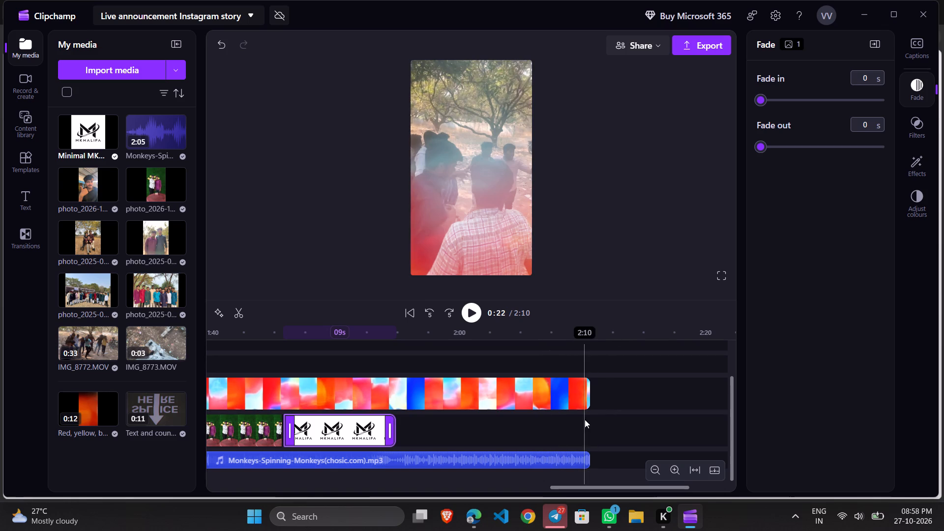
Trim the end of the red, yellow, blue light leaks overlay back to the end of the MKHALIFA logo.
{"action": "left_click", "coordinate": [524, 397]}
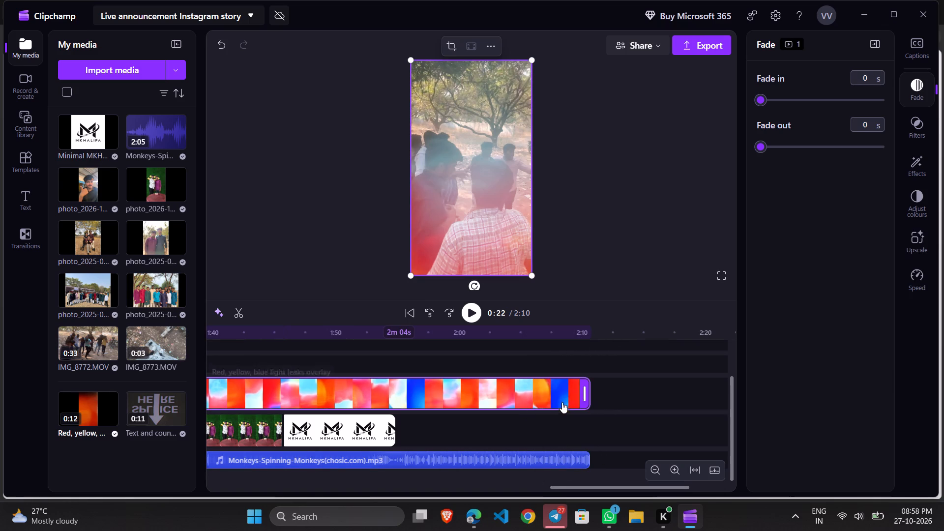
{"action": "left_click_drag", "start_coordinate": [589, 395], "coordinate": [485, 393]}
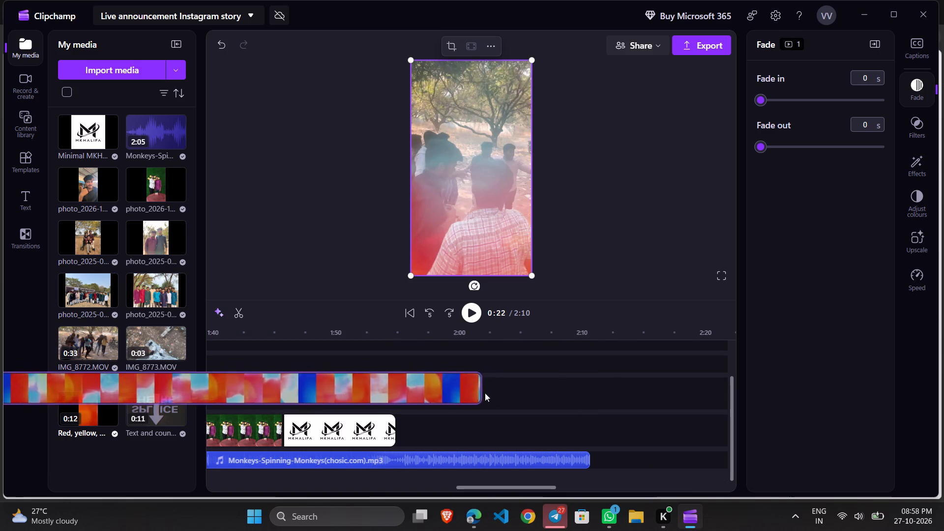
{"action": "left_click_drag", "start_coordinate": [485, 393], "coordinate": [577, 392]}
{"action": "left_click", "coordinate": [513, 390]}
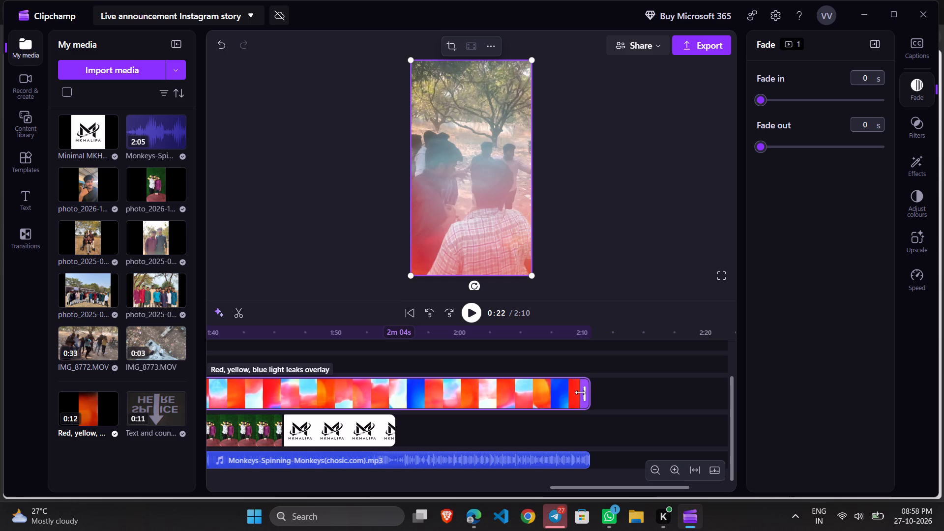
{"action": "left_click_drag", "start_coordinate": [585, 391], "coordinate": [511, 391]}
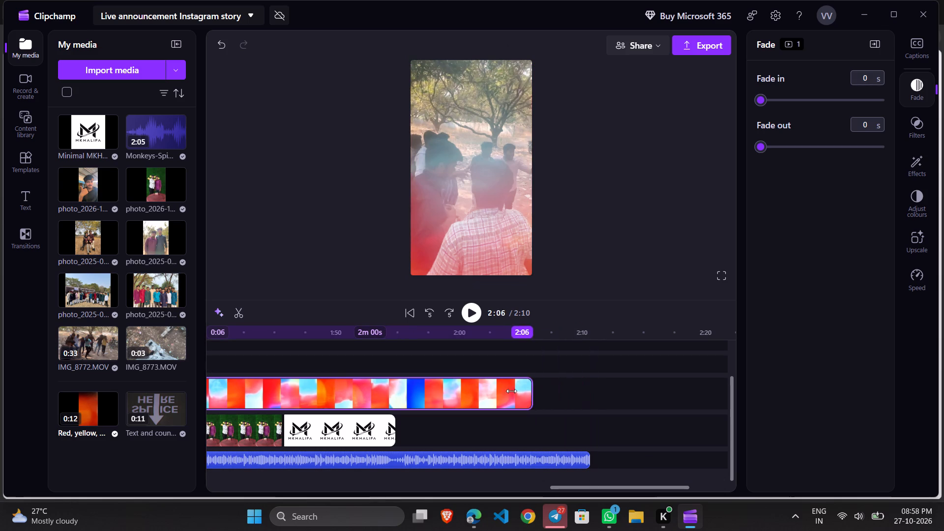
{"action": "left_click_drag", "start_coordinate": [511, 391], "coordinate": [391, 398]}
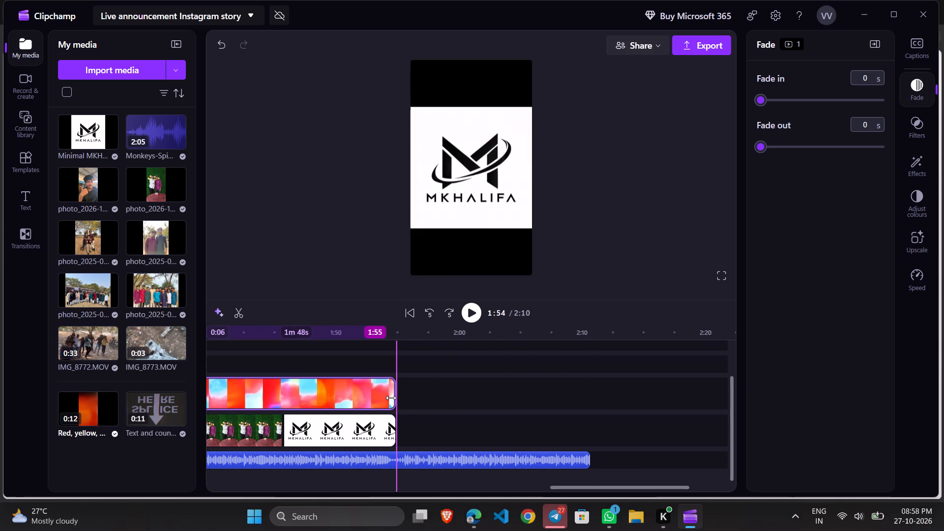
{"action": "left_click_drag", "start_coordinate": [391, 398], "coordinate": [392, 398]}
Trim the end of the Monkeys-Spinning-Monkeys music track back to the end of the MKHALIFA logo.
{"action": "left_click", "coordinate": [469, 460]}
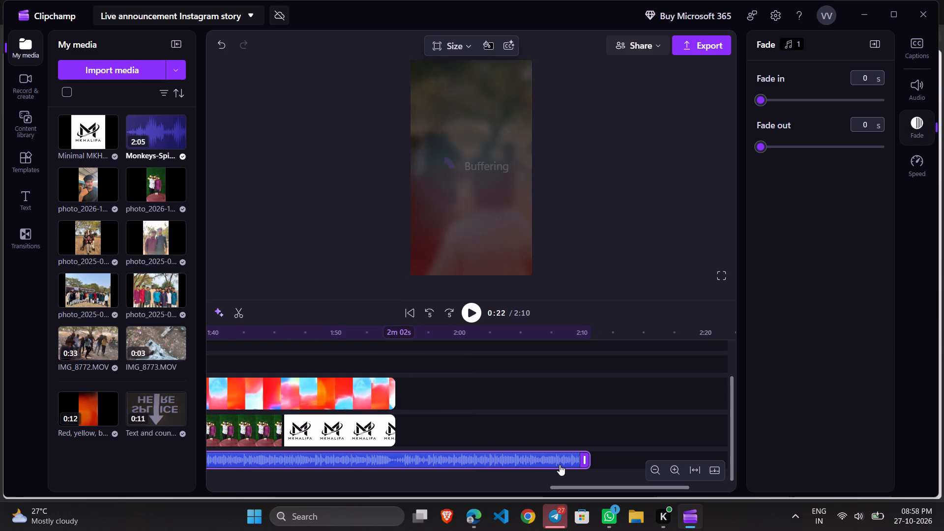
{"action": "left_click_drag", "start_coordinate": [586, 459], "coordinate": [430, 445]}
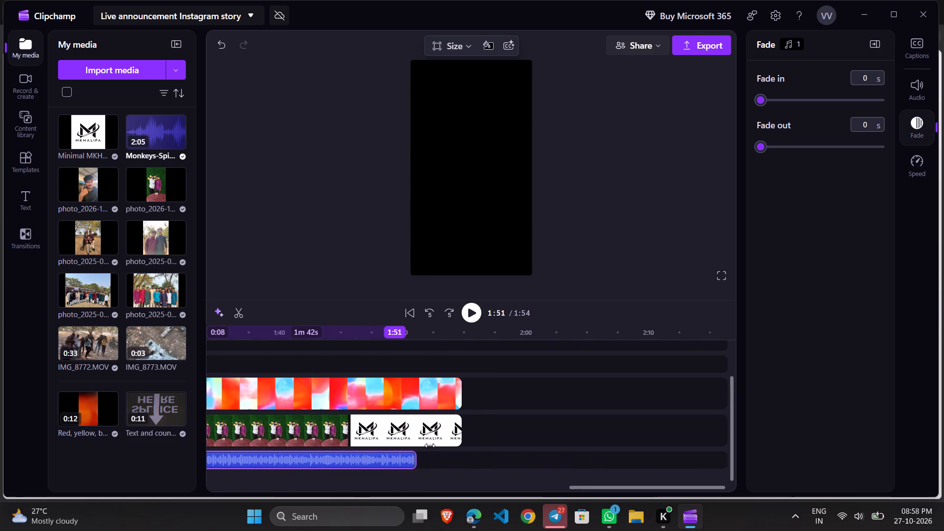
{"action": "left_click_drag", "start_coordinate": [430, 445], "coordinate": [458, 454]}
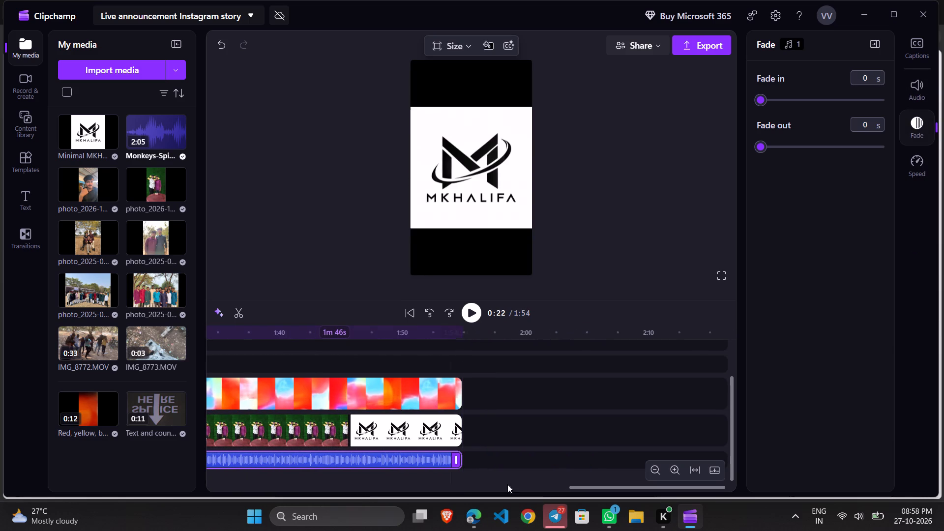
Return the playhead to 0:00 and review the timeline's clip order from the WE ARE LIVE! titles through to the logo.
{"action": "left_click_drag", "start_coordinate": [594, 487], "coordinate": [166, 399]}
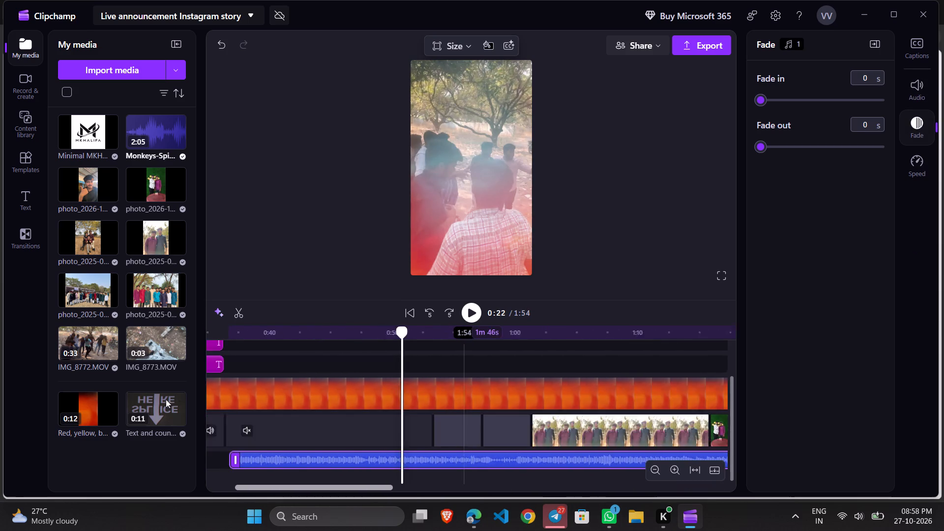
{"action": "left_click_drag", "start_coordinate": [166, 399], "coordinate": [210, 432]}
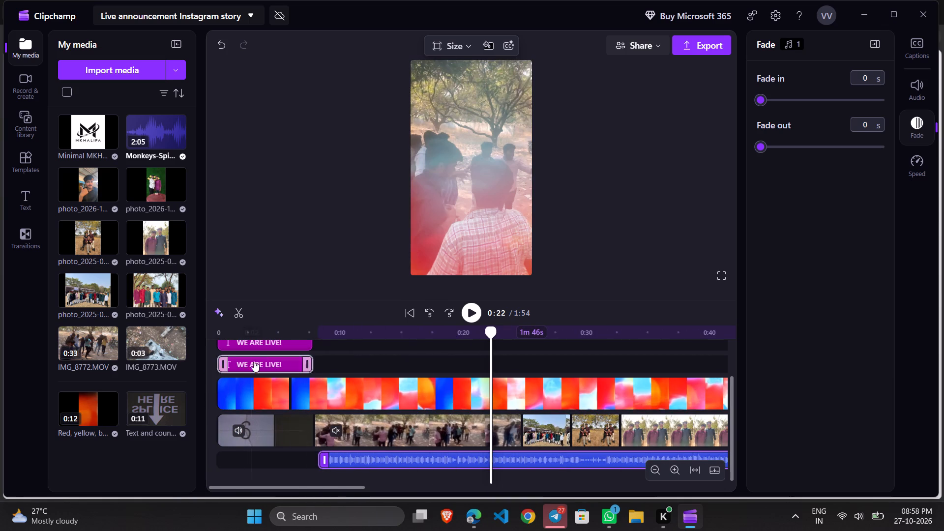
{"action": "left_click", "coordinate": [245, 347]}
{"action": "left_click_drag", "start_coordinate": [493, 333], "coordinate": [132, 333]}
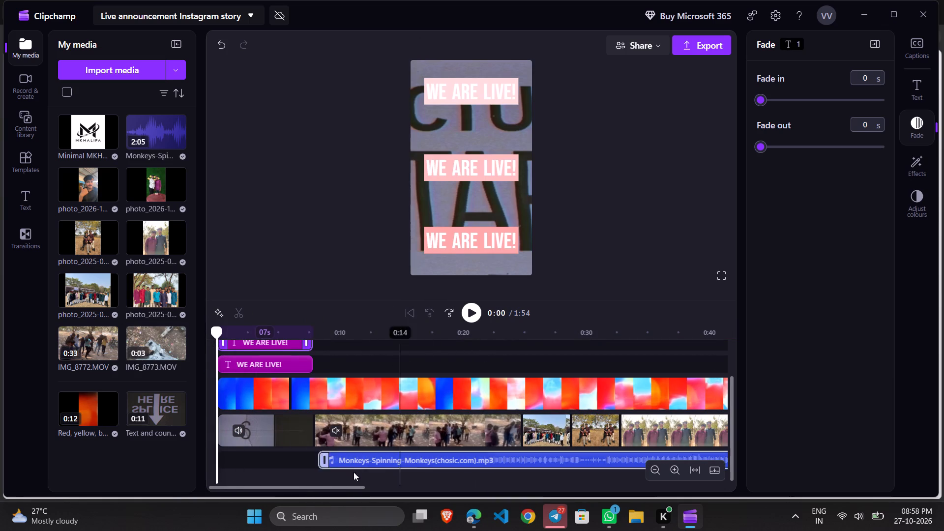
{"action": "left_click_drag", "start_coordinate": [350, 485], "coordinate": [536, 497]}
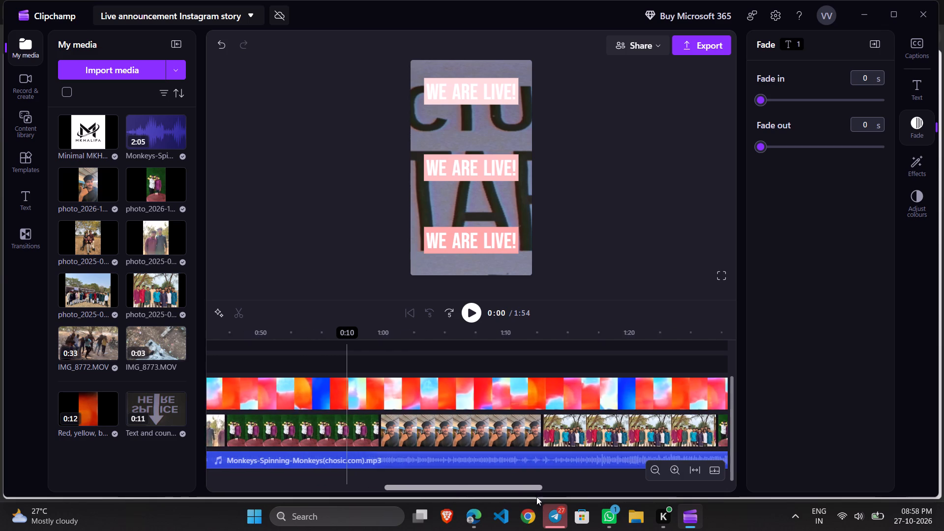
{"action": "left_click_drag", "start_coordinate": [536, 497], "coordinate": [651, 502]}
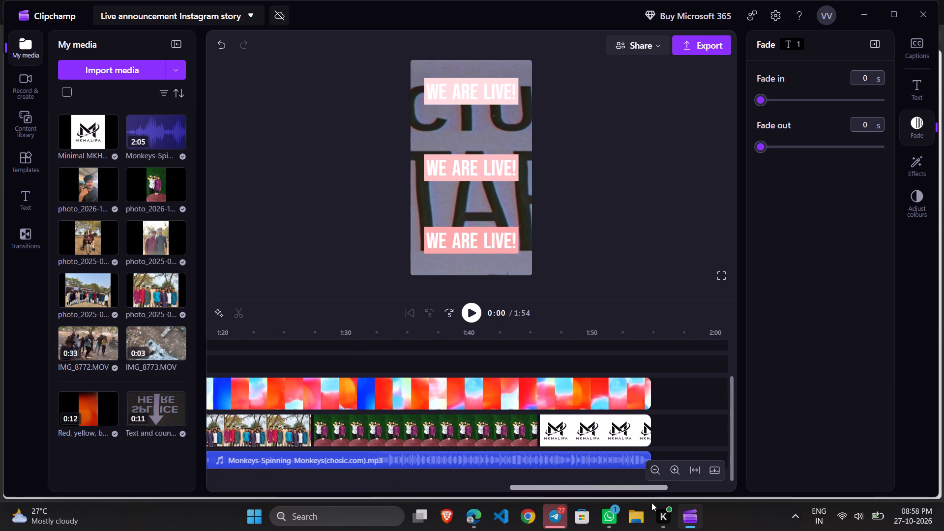
{"action": "left_click_drag", "start_coordinate": [651, 502], "coordinate": [515, 497]}
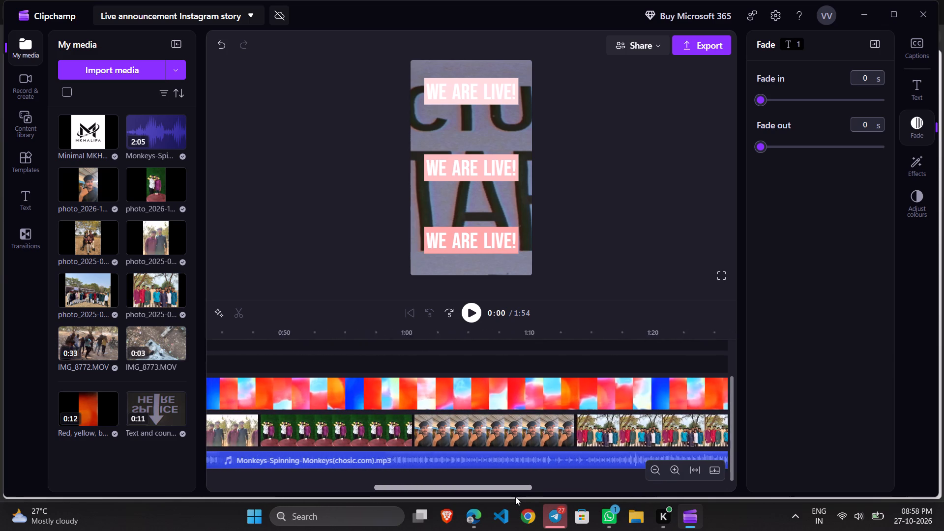
{"action": "left_click_drag", "start_coordinate": [515, 497], "coordinate": [345, 510]}
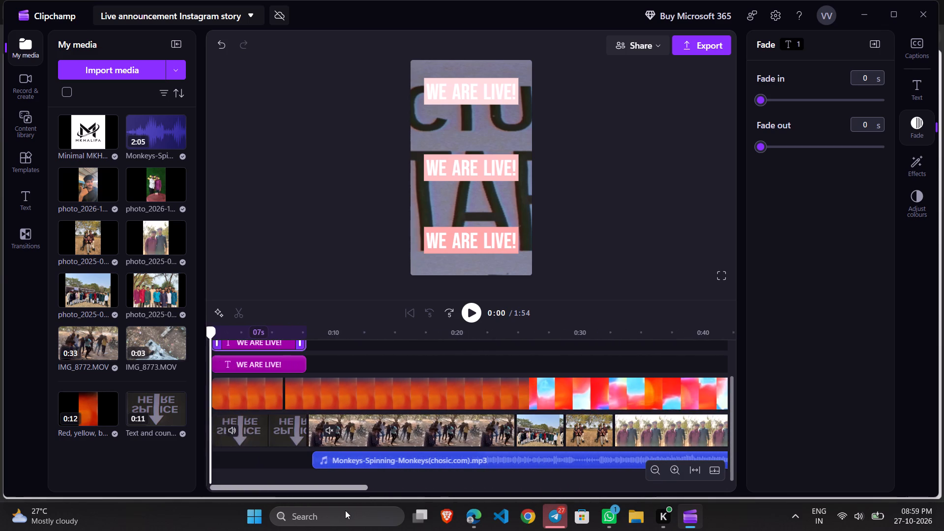
{"action": "left_click_drag", "start_coordinate": [345, 510], "coordinate": [331, 509]}
Replace the MKHALIFA logo at the end of the timeline with the IMG_8773.MOV clip.
{"action": "left_click_drag", "start_coordinate": [161, 336], "coordinate": [229, 364]}
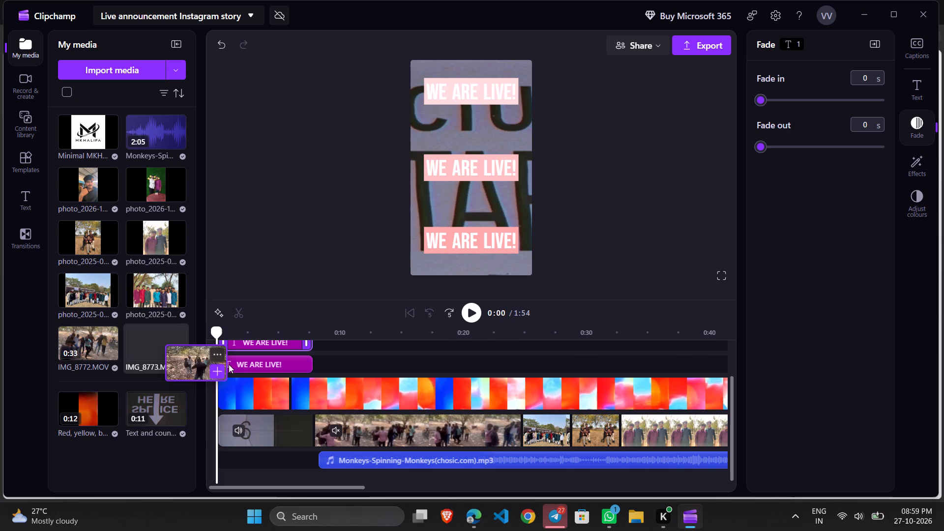
{"action": "left_click_drag", "start_coordinate": [229, 364], "coordinate": [735, 427]}
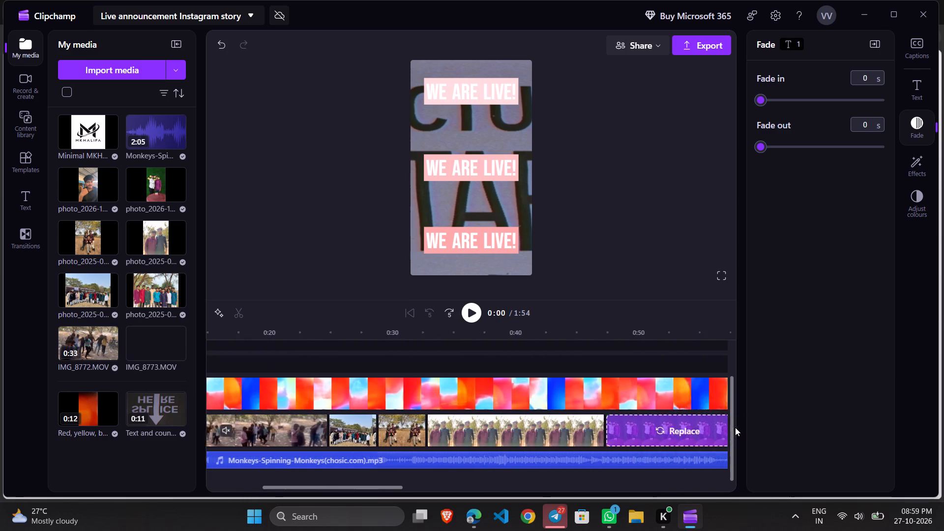
{"action": "left_click_drag", "start_coordinate": [735, 427], "coordinate": [737, 426]}
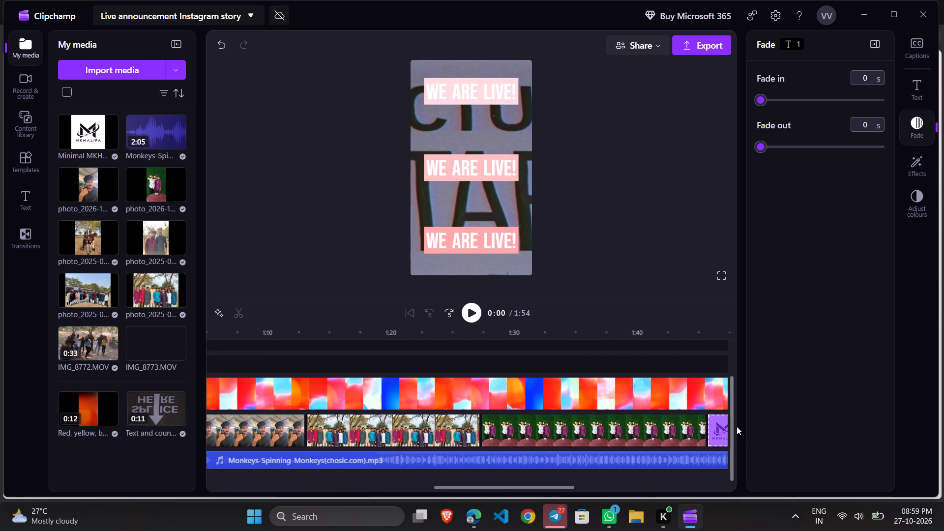
{"action": "left_click_drag", "start_coordinate": [737, 426], "coordinate": [483, 419]}
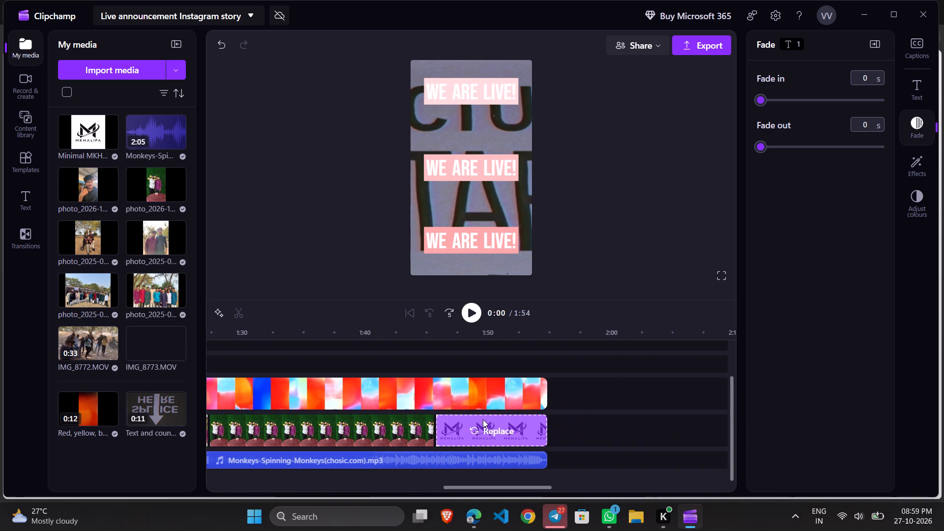
{"action": "left_click_drag", "start_coordinate": [483, 419], "coordinate": [461, 420]}
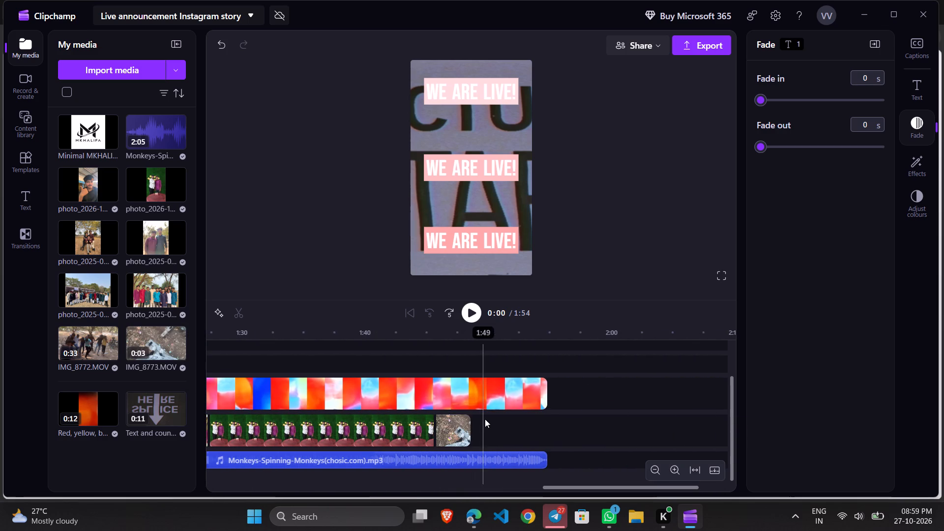
Shorten the last green-background photo to 8 seconds and move IMG_8773.MOV earlier so it directly follows the photo.
{"action": "left_click", "coordinate": [404, 424]}
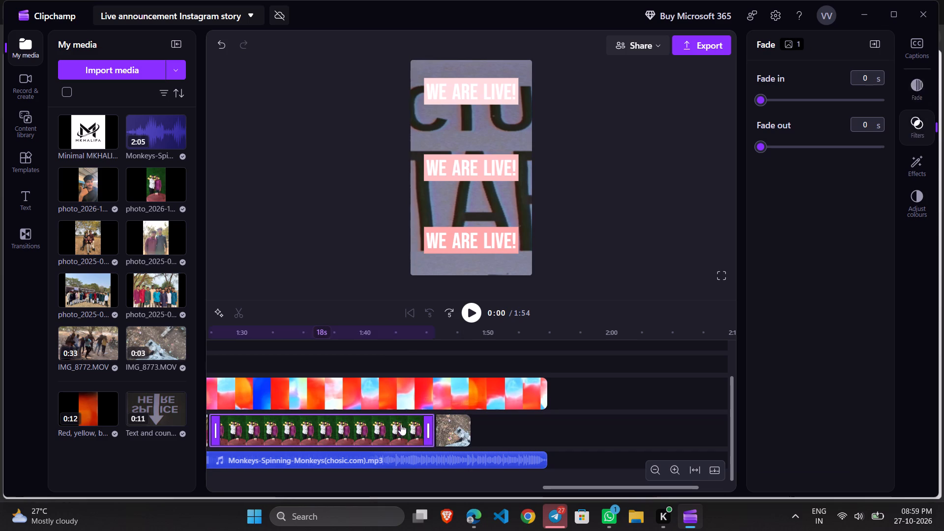
{"action": "left_click_drag", "start_coordinate": [430, 430], "coordinate": [306, 429]}
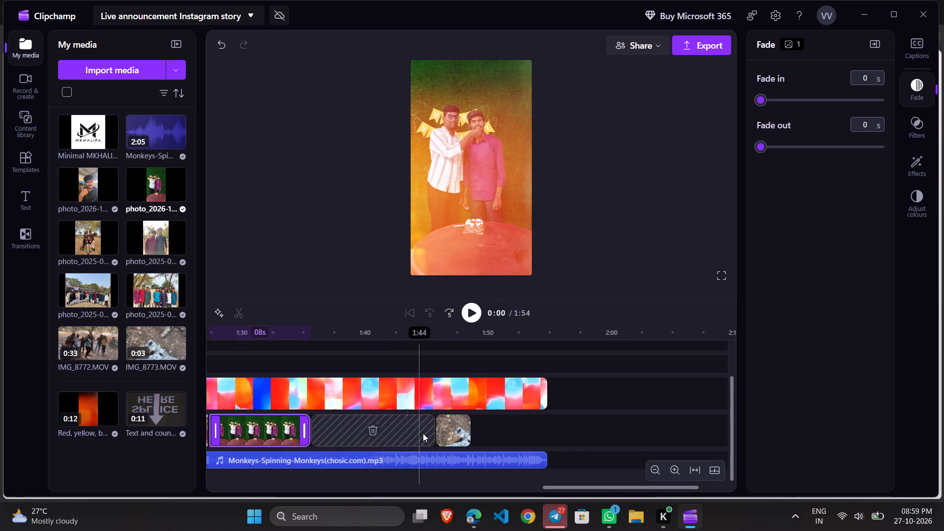
{"action": "left_click_drag", "start_coordinate": [454, 429], "coordinate": [322, 427]}
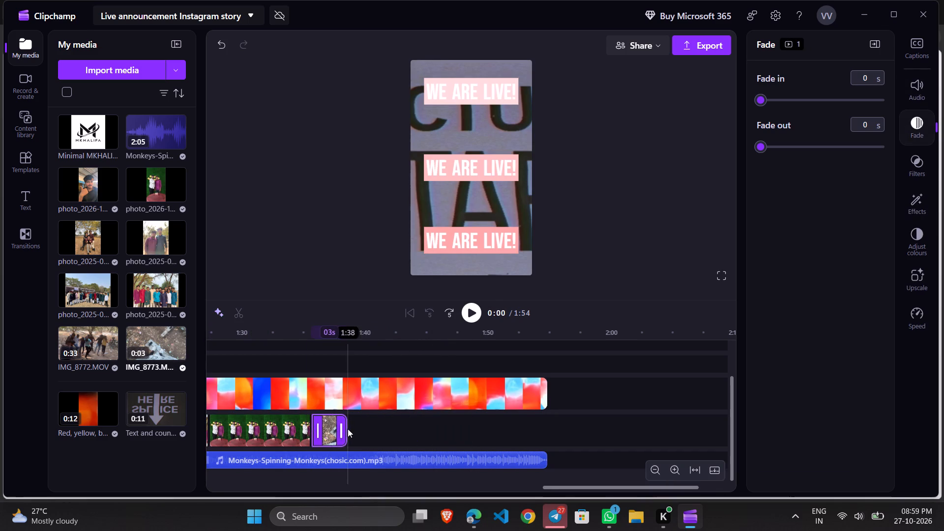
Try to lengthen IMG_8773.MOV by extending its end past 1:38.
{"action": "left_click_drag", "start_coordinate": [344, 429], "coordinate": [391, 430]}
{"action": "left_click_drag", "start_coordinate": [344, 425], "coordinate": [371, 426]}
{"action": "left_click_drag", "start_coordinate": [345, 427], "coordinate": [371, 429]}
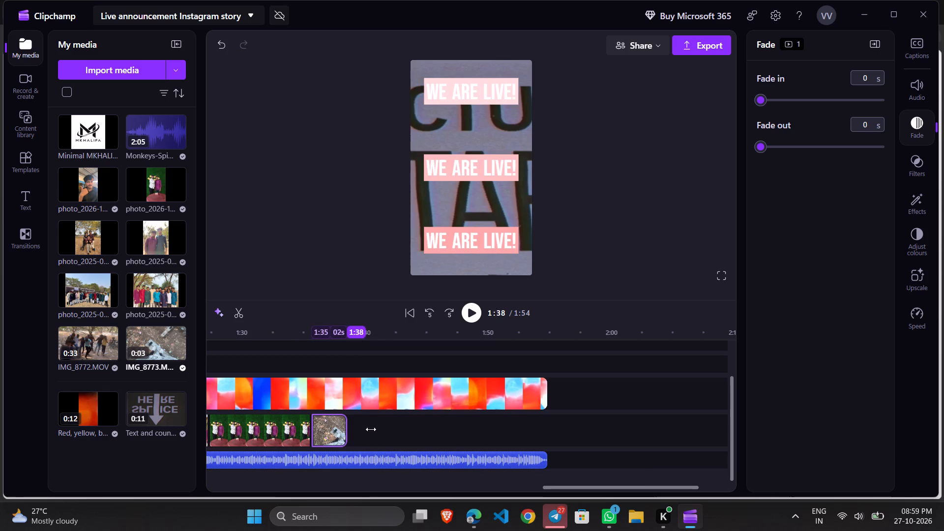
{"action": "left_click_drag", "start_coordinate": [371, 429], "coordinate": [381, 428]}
Extend the last green-background photo to about 14 seconds, keeping IMG_8773.MOV directly behind it.
{"action": "left_click", "coordinate": [98, 148]}
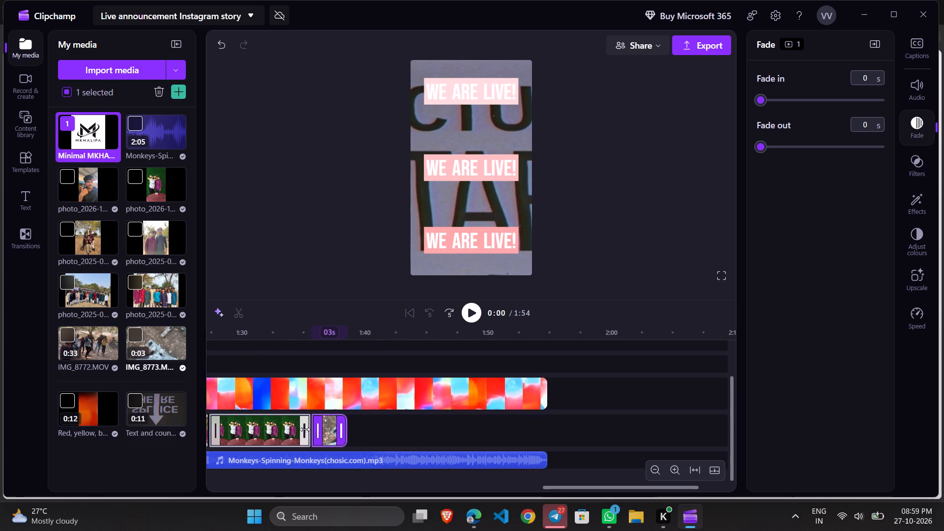
{"action": "left_click_drag", "start_coordinate": [306, 429], "coordinate": [367, 449]}
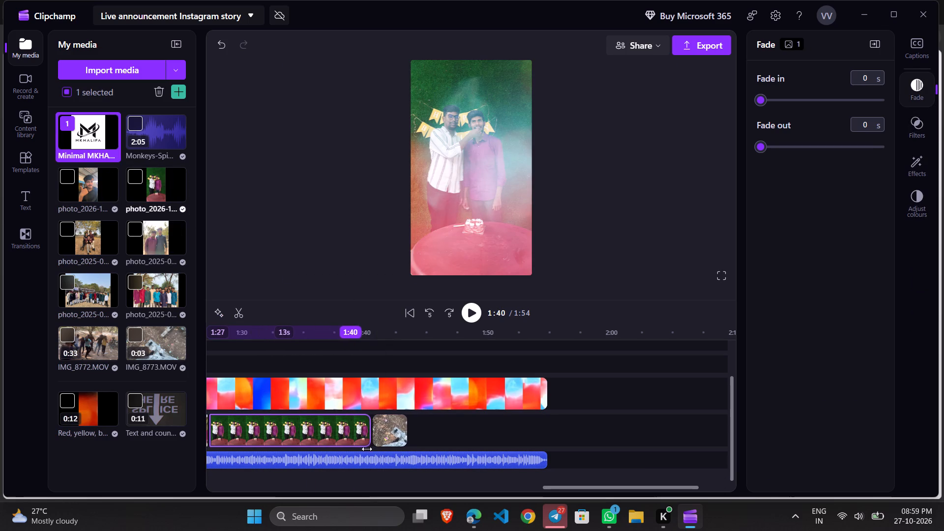
{"action": "left_click_drag", "start_coordinate": [367, 449], "coordinate": [374, 451]}
Add the MKHALIFA logo directly after IMG_8773.MOV and stretch it to 10 seconds so it ends with the overlay and music at 1:54.
{"action": "left_click_drag", "start_coordinate": [93, 140], "coordinate": [473, 459]}
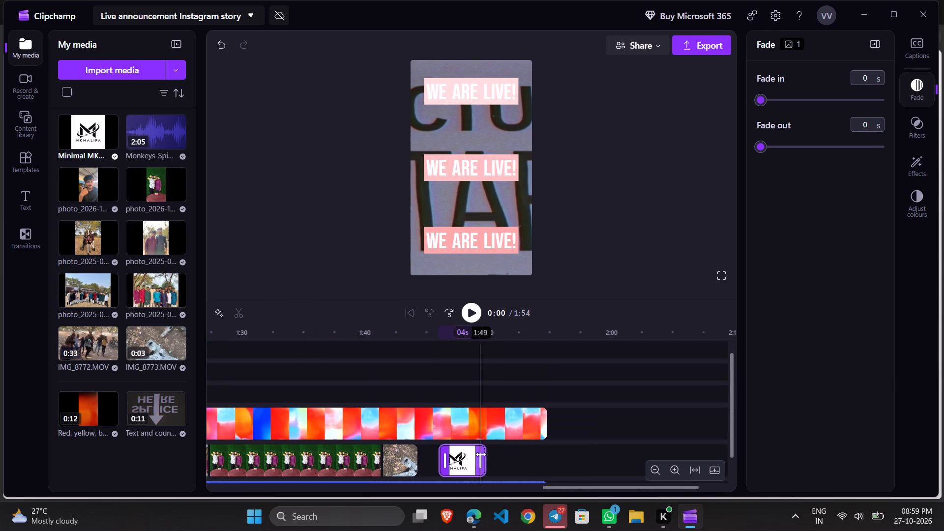
{"action": "left_click_drag", "start_coordinate": [447, 461], "coordinate": [422, 461]}
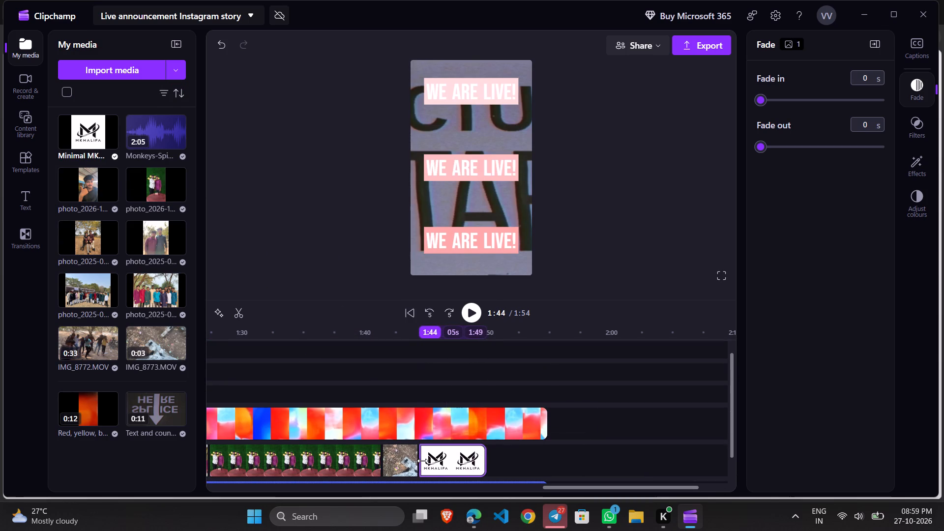
{"action": "left_click_drag", "start_coordinate": [422, 461], "coordinate": [422, 461]}
{"action": "left_click_drag", "start_coordinate": [478, 459], "coordinate": [514, 461]}
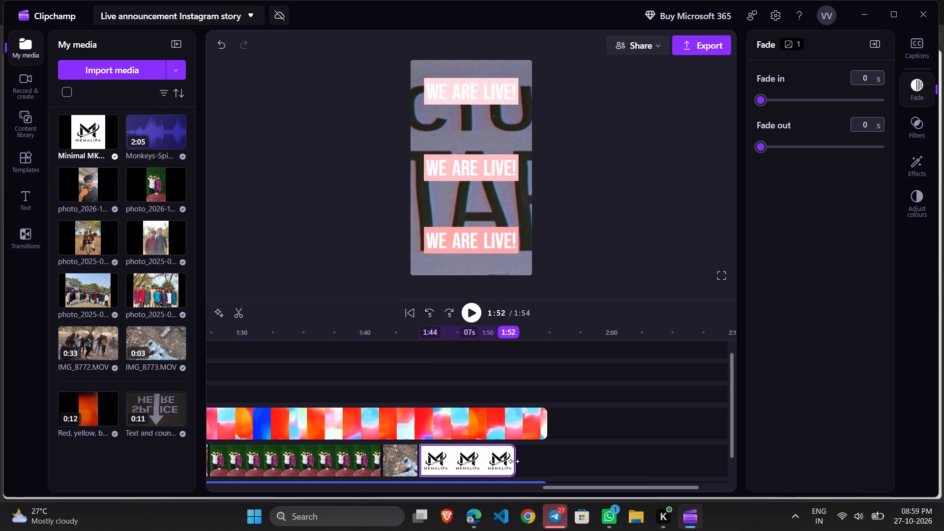
{"action": "left_click_drag", "start_coordinate": [514, 461], "coordinate": [539, 465]}
{"action": "scroll", "coordinate": [544, 450], "scroll_direction": "down", "scroll_amount": 4}
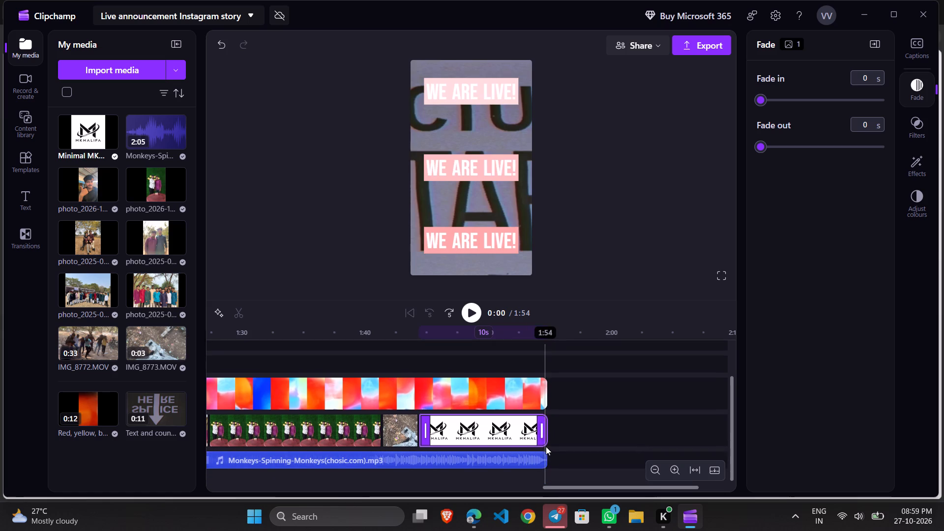
Play the story from the beginning and look over the clips, overlay and music along the timeline up to the closing logo.
{"action": "left_click", "coordinate": [468, 321]}
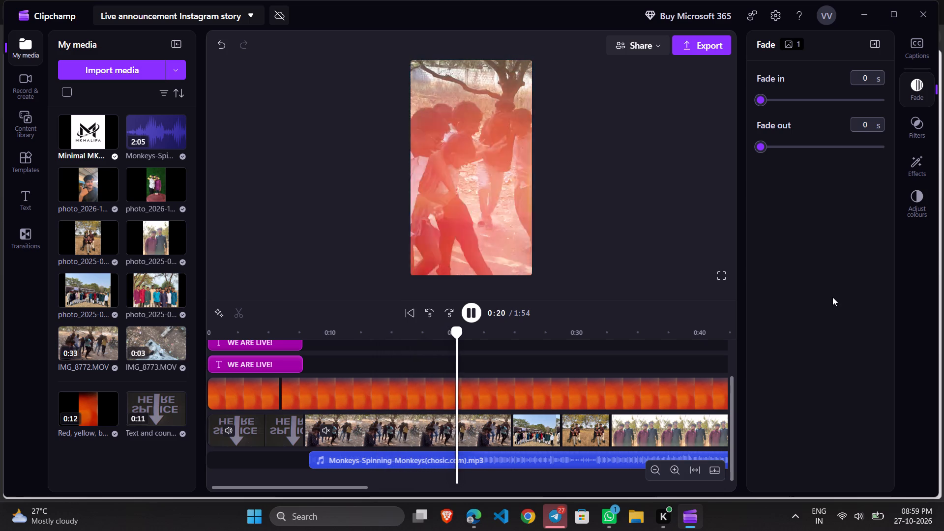
{"action": "left_click_drag", "start_coordinate": [357, 487], "coordinate": [560, 488]}
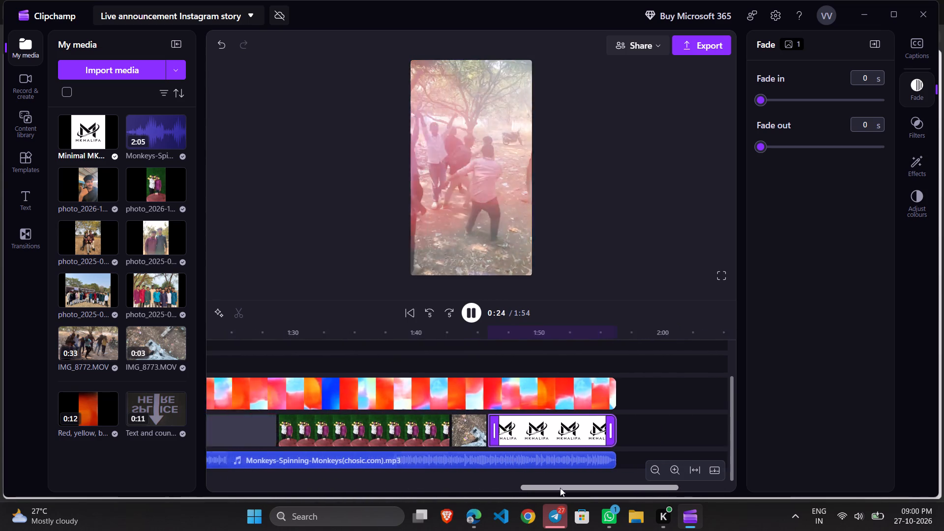
{"action": "left_click_drag", "start_coordinate": [560, 488], "coordinate": [230, 489]}
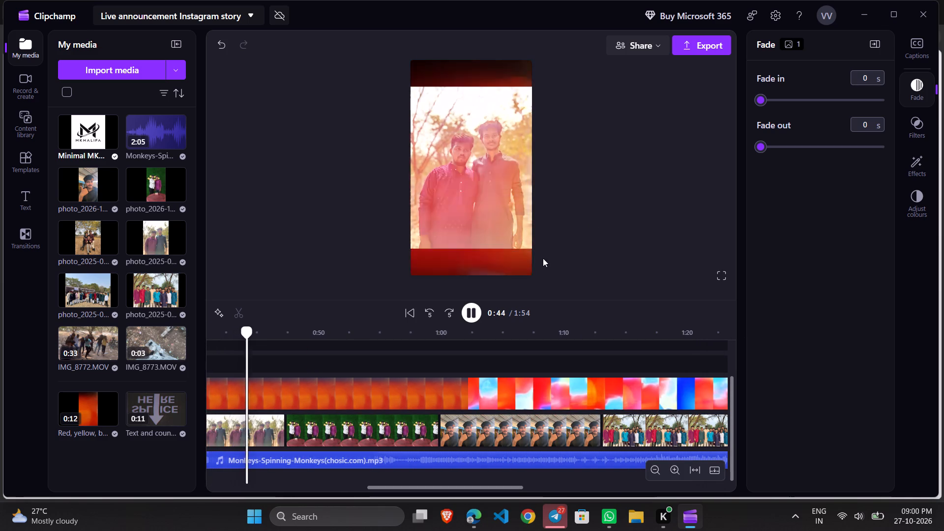
{"action": "left_click", "coordinate": [585, 236]}
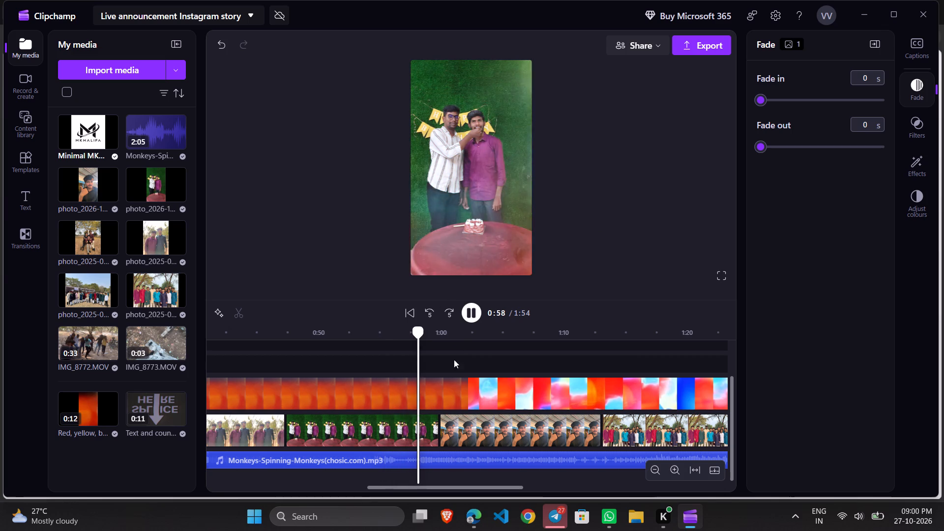
{"action": "left_click", "coordinate": [510, 379]}
{"action": "left_click", "coordinate": [516, 417]}
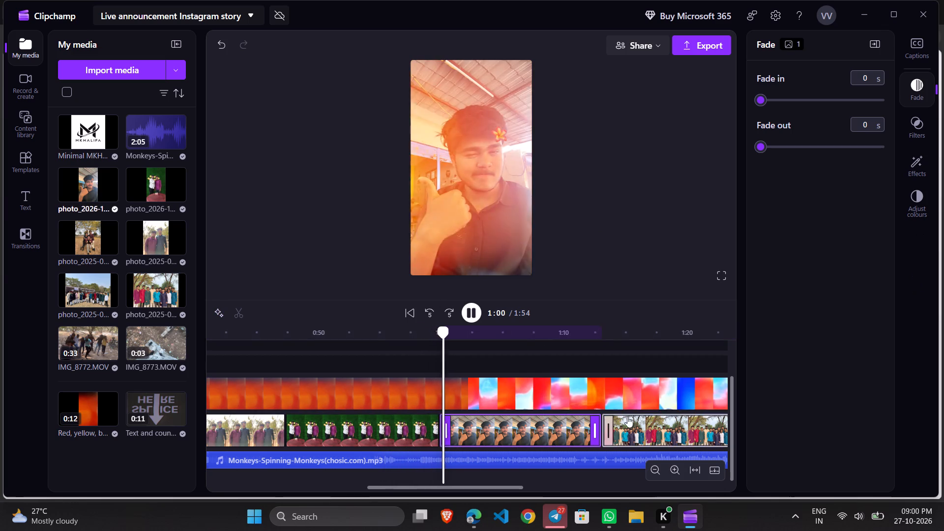
{"action": "left_click", "coordinate": [627, 416]}
{"action": "left_click_drag", "start_coordinate": [488, 486], "coordinate": [533, 484]}
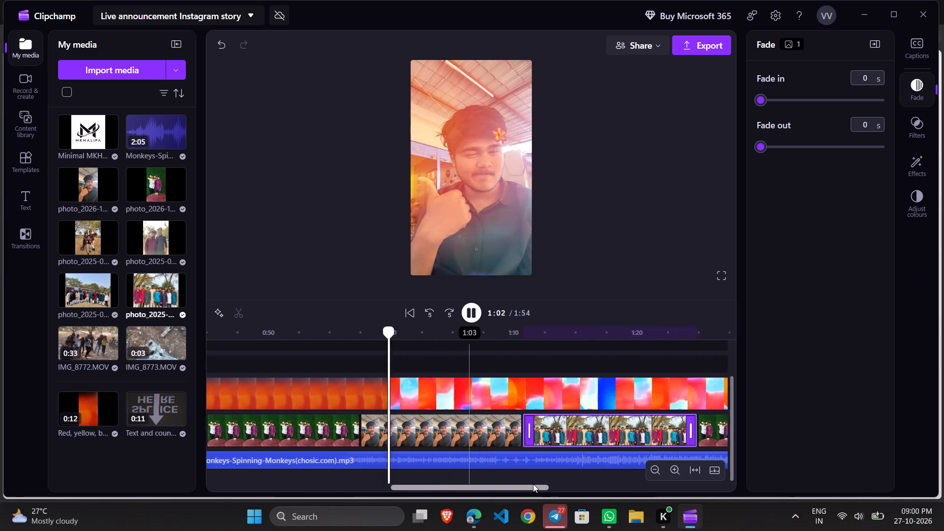
{"action": "left_click_drag", "start_coordinate": [533, 484], "coordinate": [657, 478]}
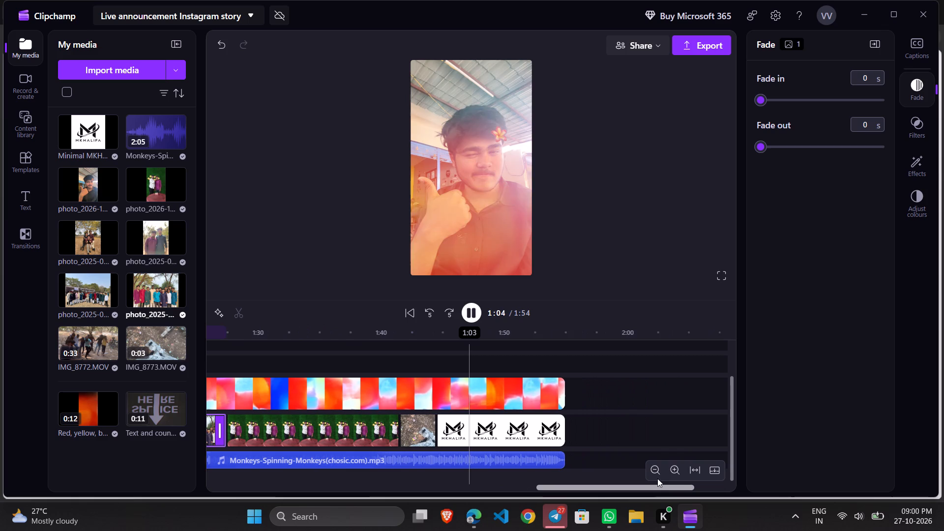
{"action": "left_click_drag", "start_coordinate": [657, 478], "coordinate": [140, 426]}
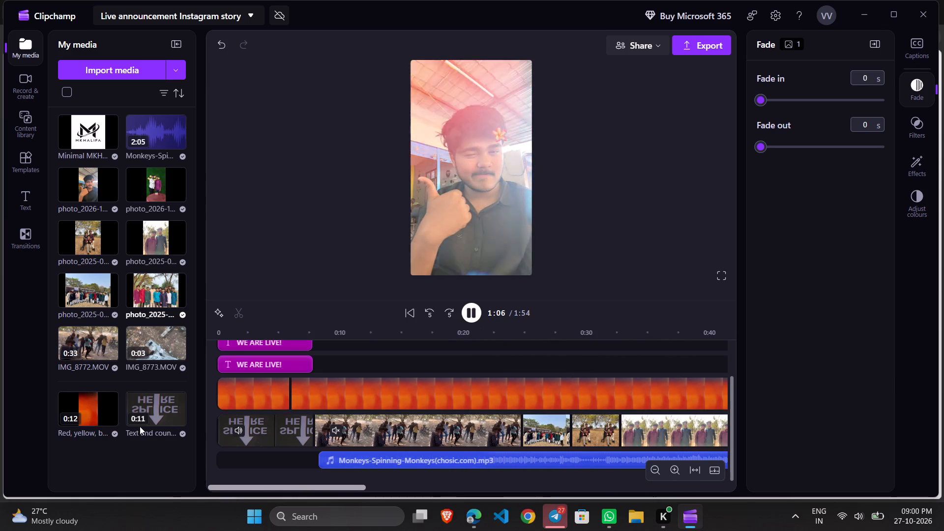
{"action": "left_click_drag", "start_coordinate": [140, 426], "coordinate": [132, 427]}
{"action": "left_click", "coordinate": [683, 236]}
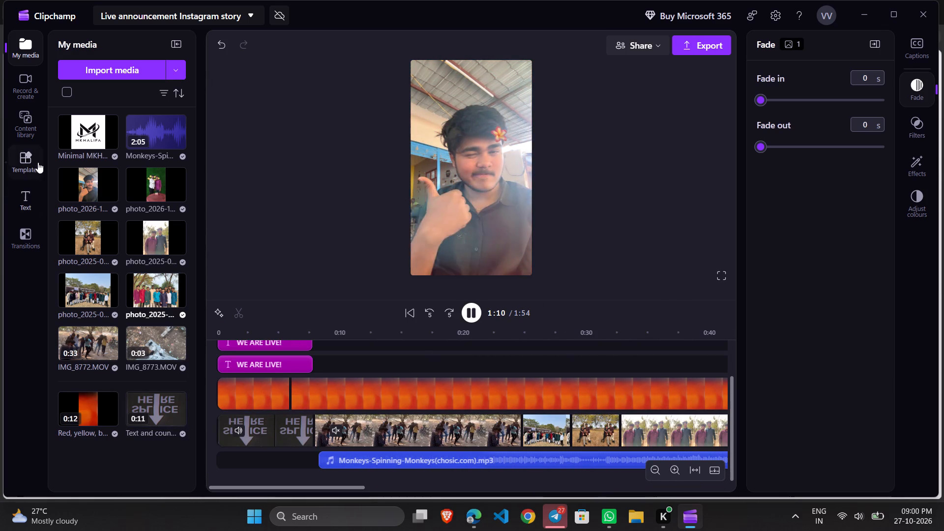
Add a Creator-style text title and place it at about 0:33, near the start of the outdoor photo of two men.
{"action": "left_click", "coordinate": [34, 208]}
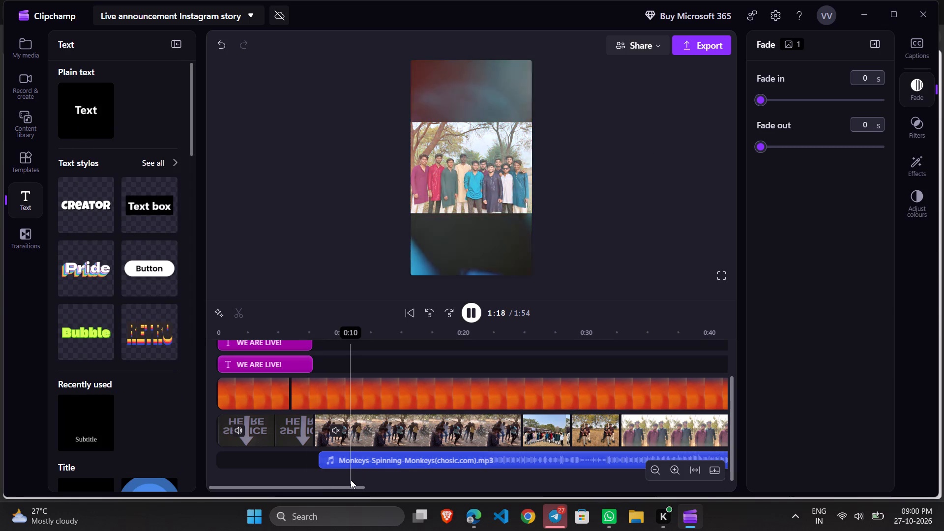
{"action": "left_click_drag", "start_coordinate": [355, 484], "coordinate": [568, 463]}
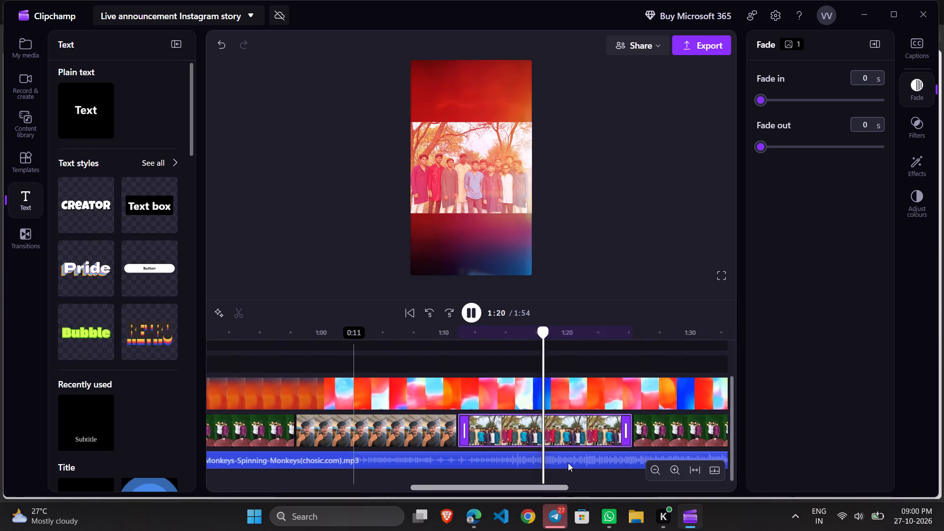
{"action": "left_click_drag", "start_coordinate": [568, 463], "coordinate": [650, 448]}
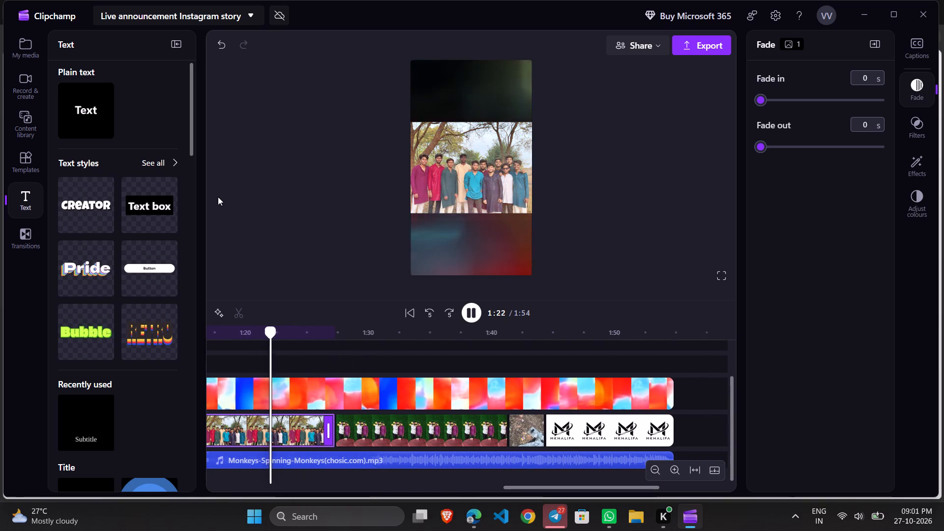
{"action": "left_click", "coordinate": [89, 201]}
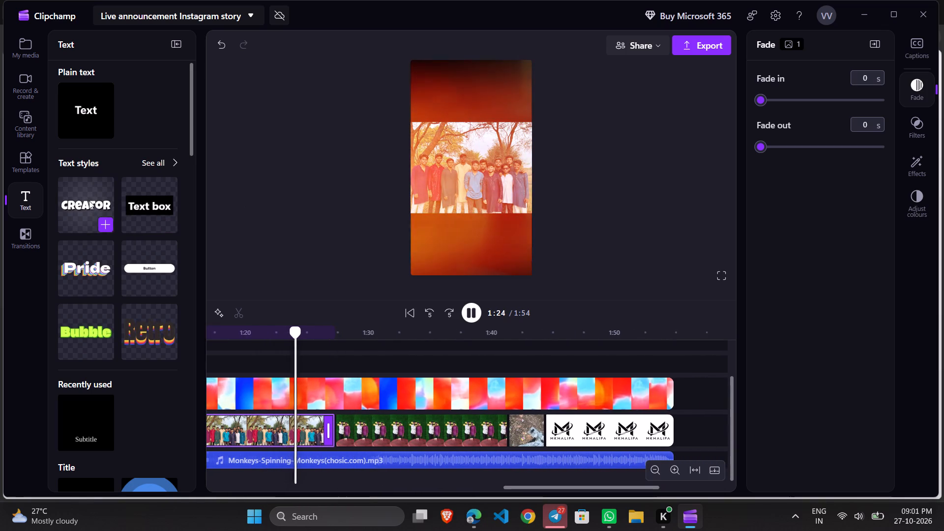
{"action": "left_click", "coordinate": [101, 222]}
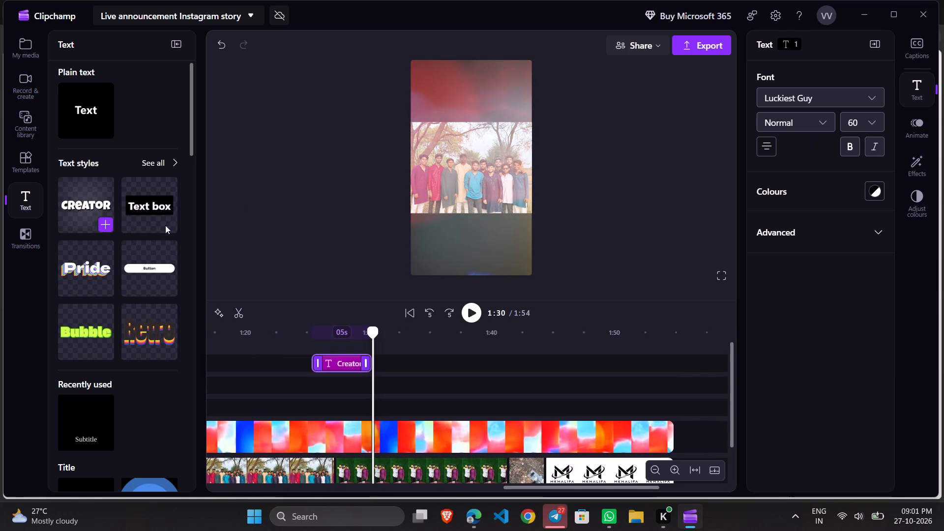
{"action": "left_click_drag", "start_coordinate": [343, 359], "coordinate": [344, 359]}
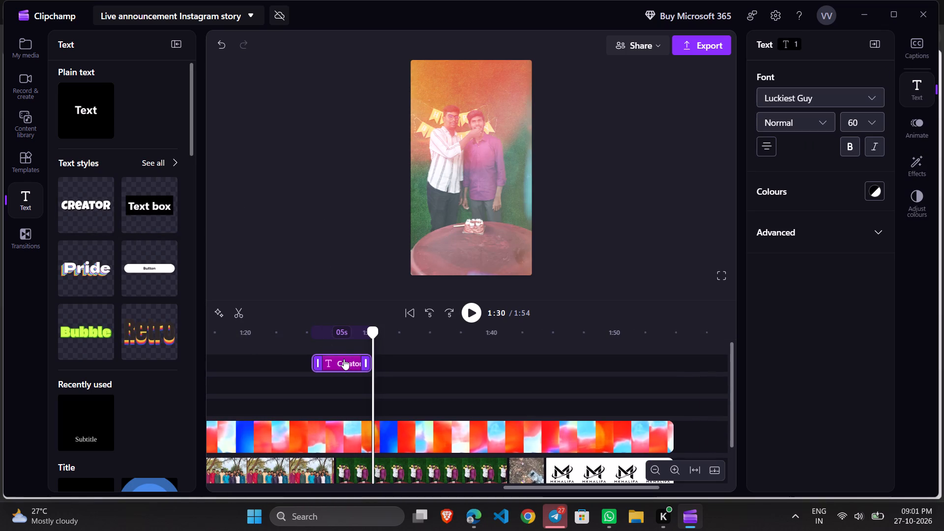
{"action": "left_click_drag", "start_coordinate": [344, 359], "coordinate": [191, 363]}
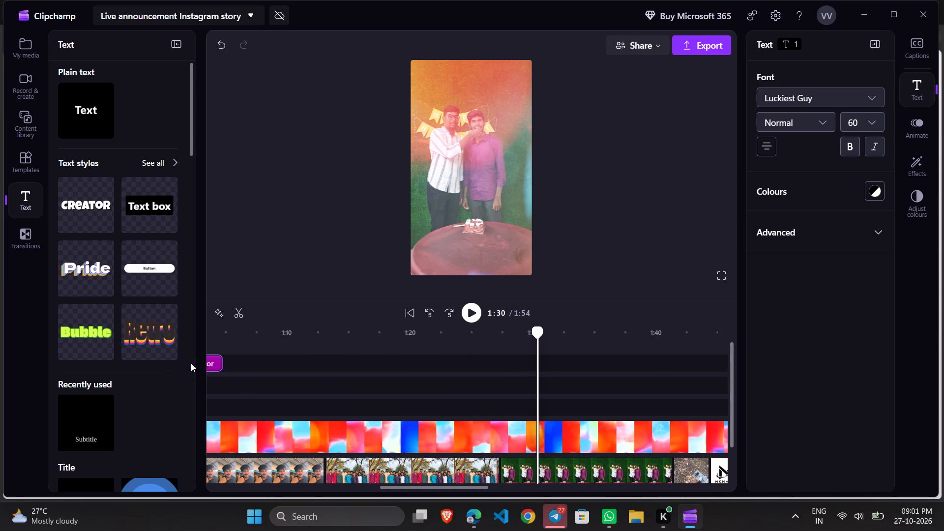
{"action": "left_click_drag", "start_coordinate": [191, 363], "coordinate": [606, 372]}
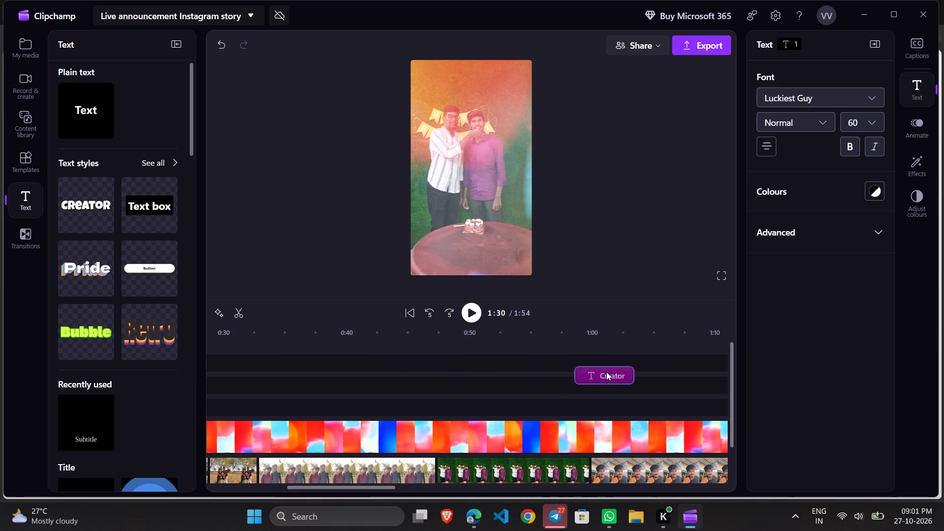
{"action": "left_click_drag", "start_coordinate": [606, 372], "coordinate": [310, 376]}
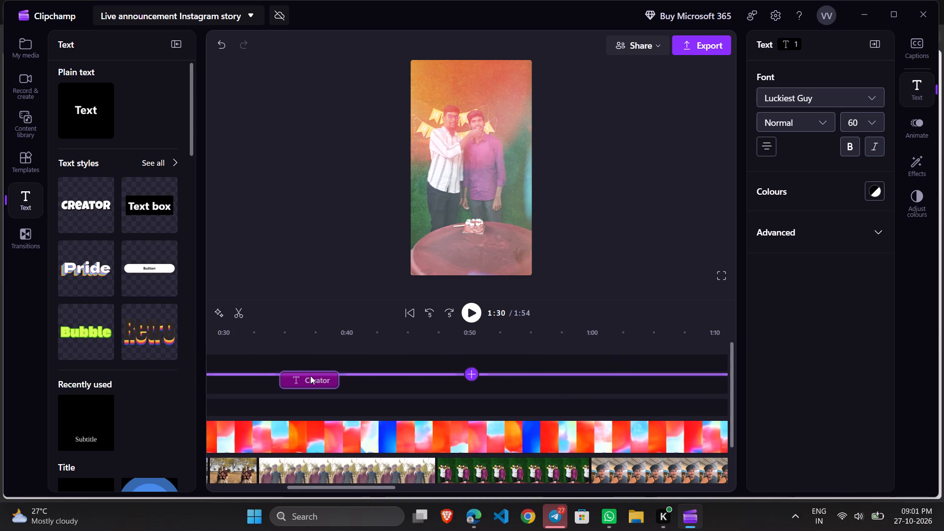
{"action": "left_click_drag", "start_coordinate": [310, 376], "coordinate": [284, 377]}
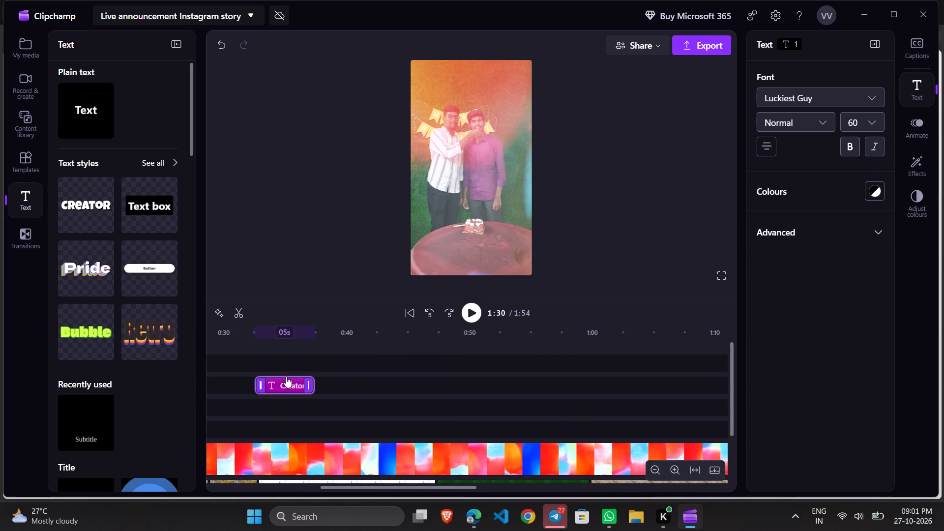
Stretch the Creator title to about 14 seconds so that it ends together with the outdoor photo of two men.
{"action": "left_click", "coordinate": [286, 377]}
{"action": "scroll", "coordinate": [287, 383], "scroll_direction": "down", "scroll_amount": 2}
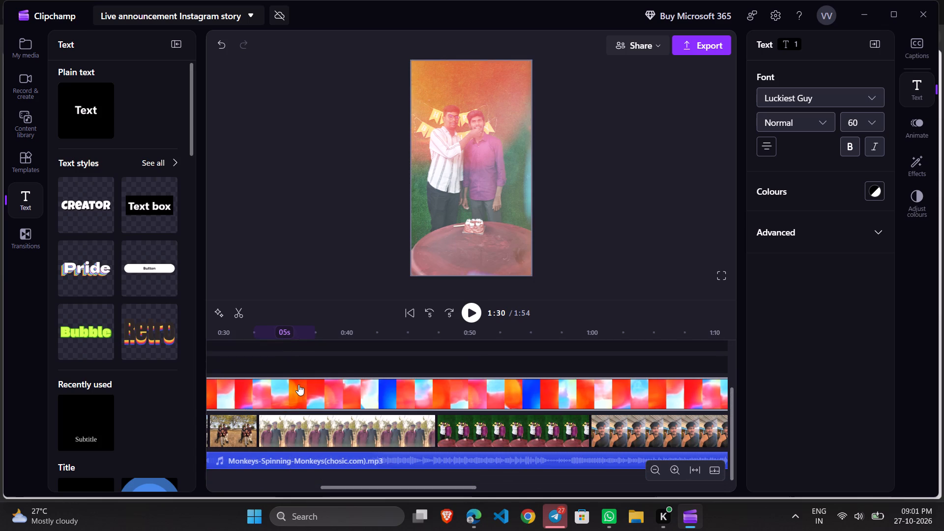
{"action": "scroll", "coordinate": [304, 381], "scroll_direction": "up", "scroll_amount": 1}
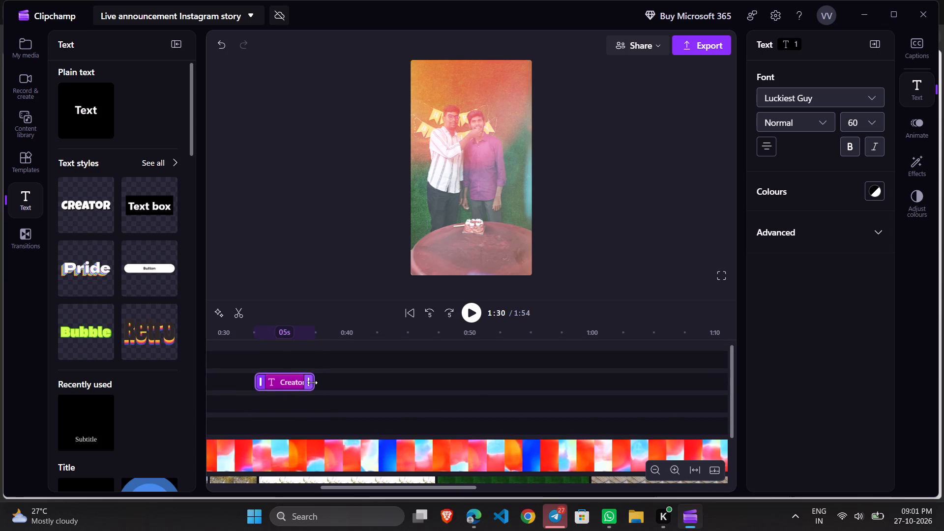
{"action": "left_click_drag", "start_coordinate": [312, 383], "coordinate": [428, 387]}
{"action": "scroll", "coordinate": [428, 387], "scroll_direction": "down", "scroll_amount": 1}
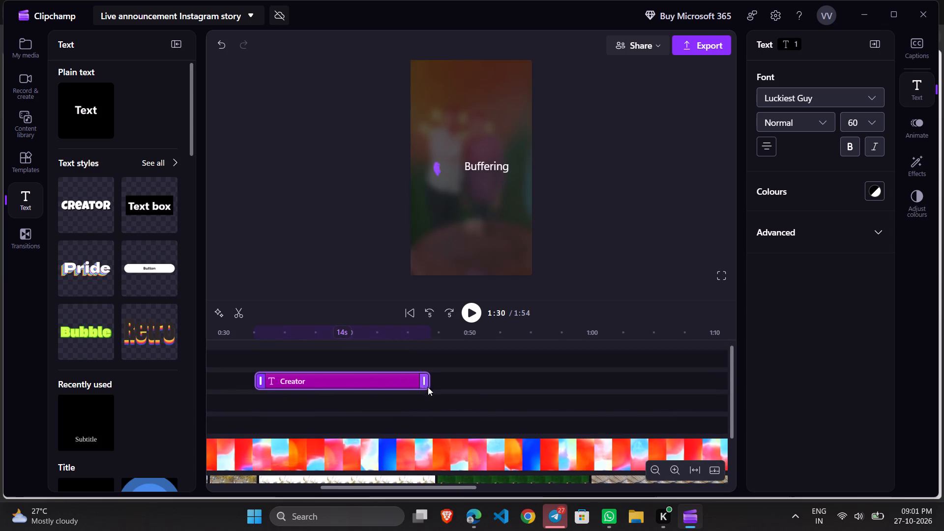
{"action": "scroll", "coordinate": [428, 387], "scroll_direction": "down", "scroll_amount": 1}
{"action": "scroll", "coordinate": [432, 382], "scroll_direction": "up", "scroll_amount": 1}
{"action": "scroll", "coordinate": [432, 382], "scroll_direction": "down", "scroll_amount": 1}
{"action": "scroll", "coordinate": [433, 378], "scroll_direction": "up", "scroll_amount": 1}
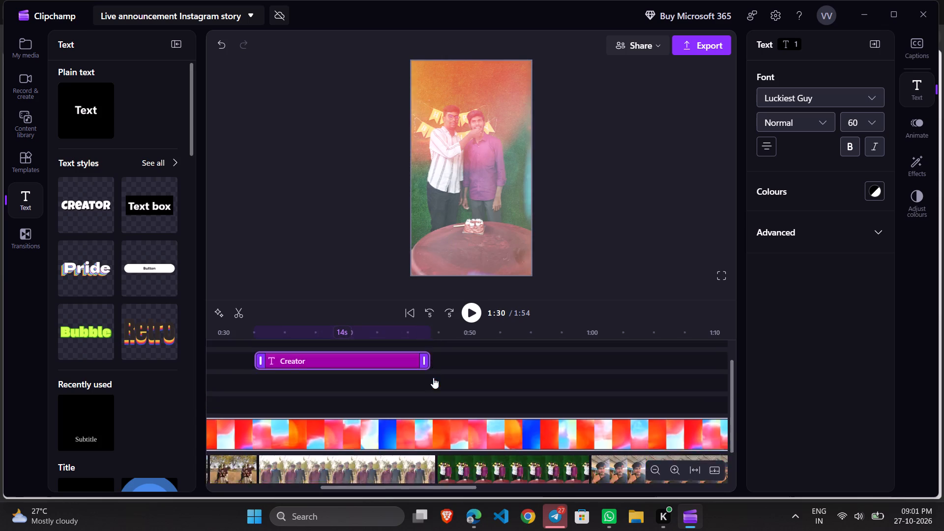
{"action": "left_click_drag", "start_coordinate": [422, 377], "coordinate": [429, 380]}
{"action": "scroll", "coordinate": [445, 374], "scroll_direction": "down", "scroll_amount": 1}
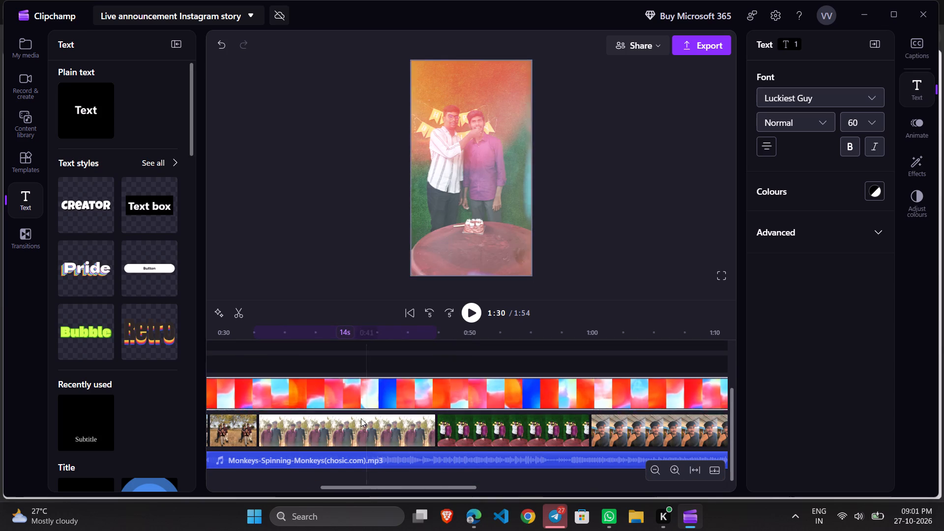
{"action": "left_click", "coordinate": [352, 439]}
Replace the title's Creator text with "Erripuks", viewing it over the photo at 0:42.
{"action": "scroll", "coordinate": [357, 408], "scroll_direction": "up", "scroll_amount": 1}
{"action": "left_click", "coordinate": [351, 383]}
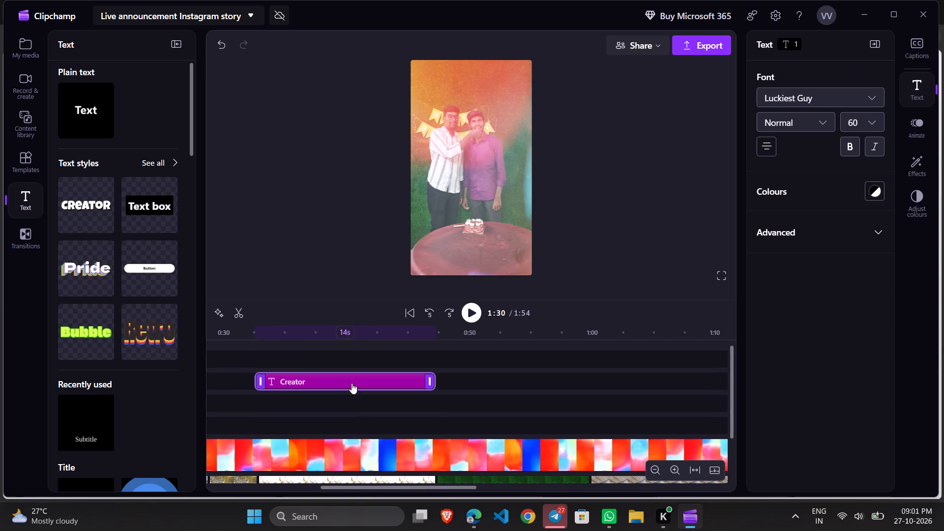
{"action": "double_click", "coordinate": [371, 361]}
{"action": "left_click", "coordinate": [331, 386]}
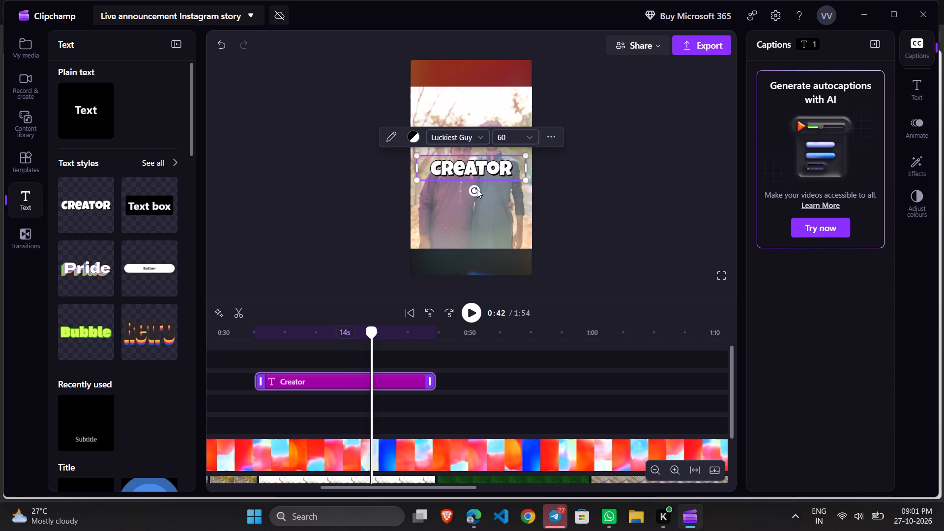
{"action": "left_click", "coordinate": [473, 167]}
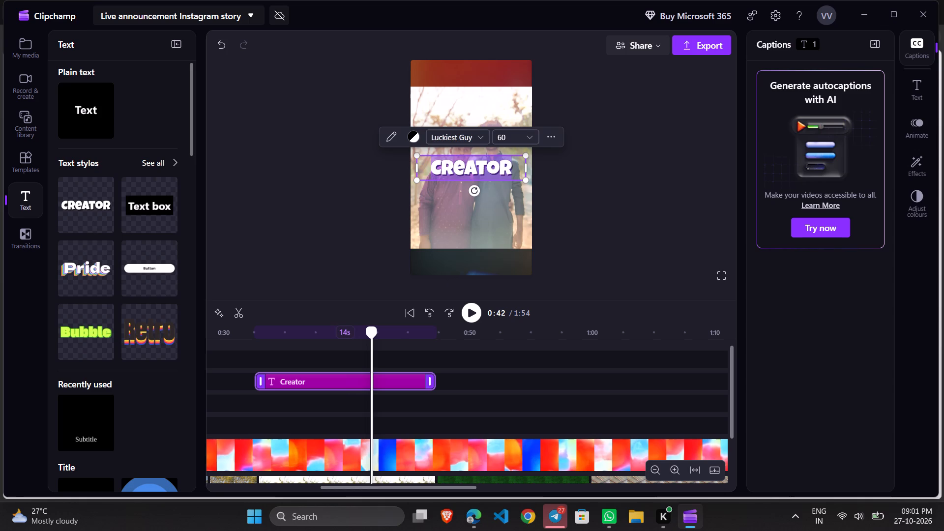
{"action": "key", "text": "BackSpace"}
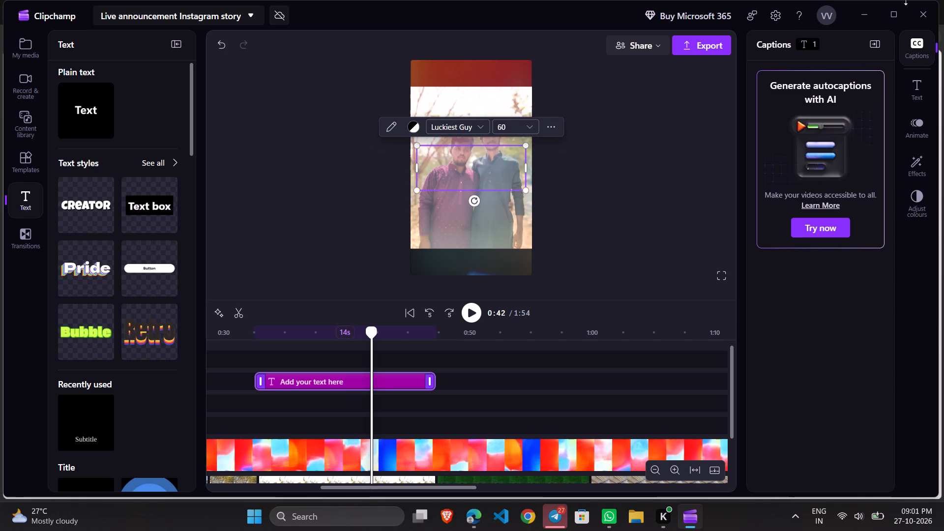
{"action": "type", "text": "Erri"}
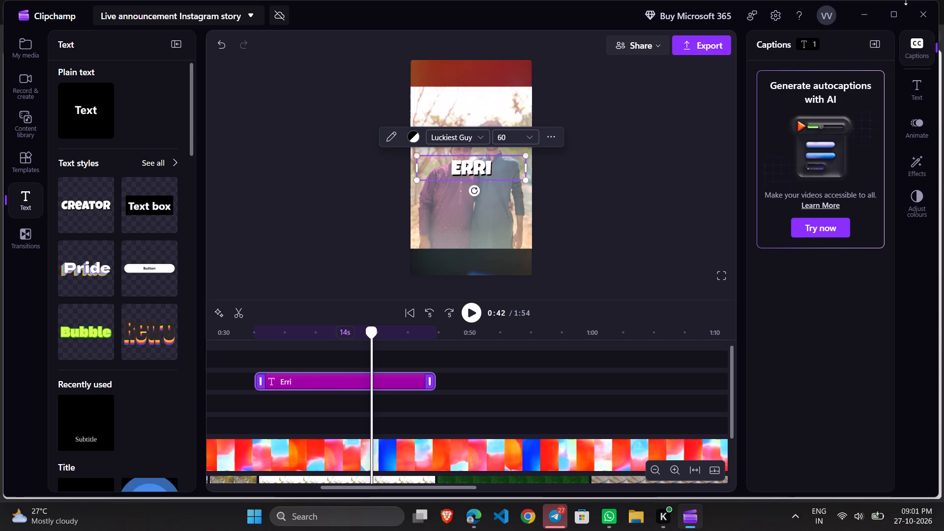
{"action": "type", "text": "puka"}
{"action": "key", "text": "BackSpace"}
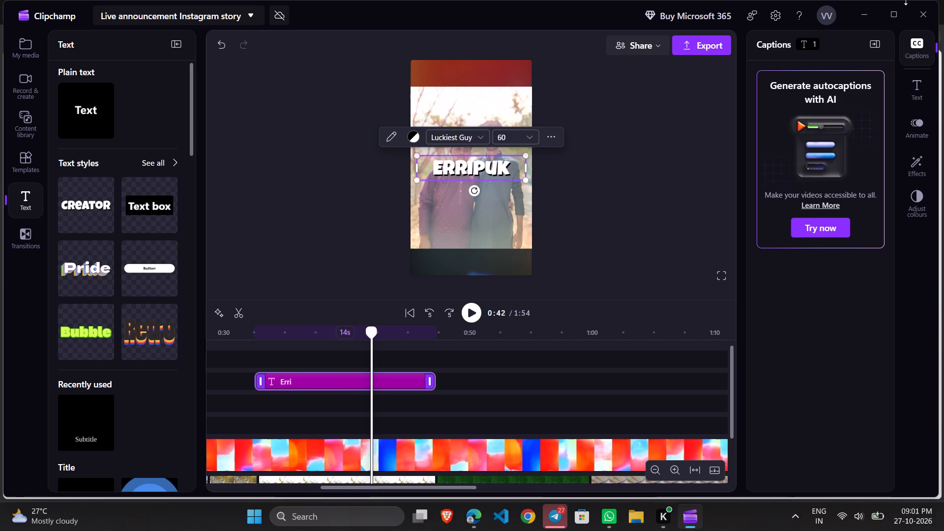
{"action": "key", "text": "s"}
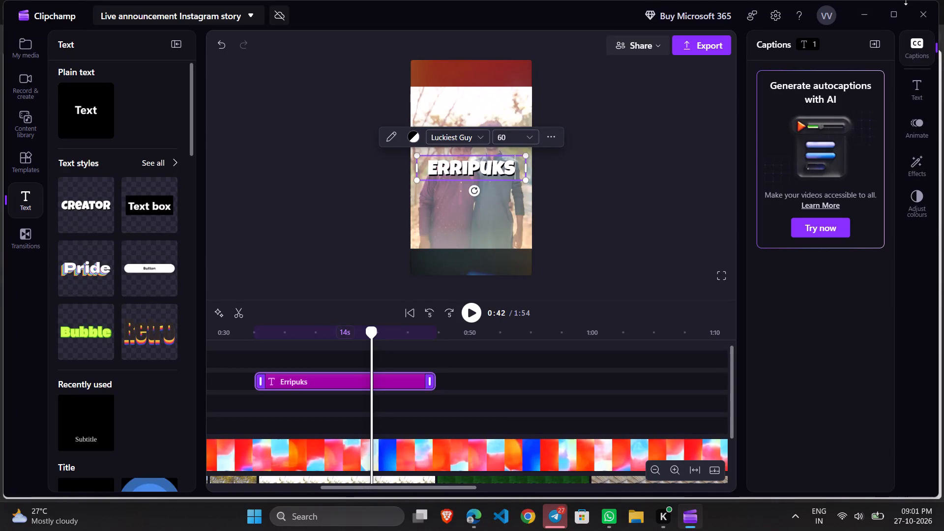
{"action": "left_click", "coordinate": [662, 186]}
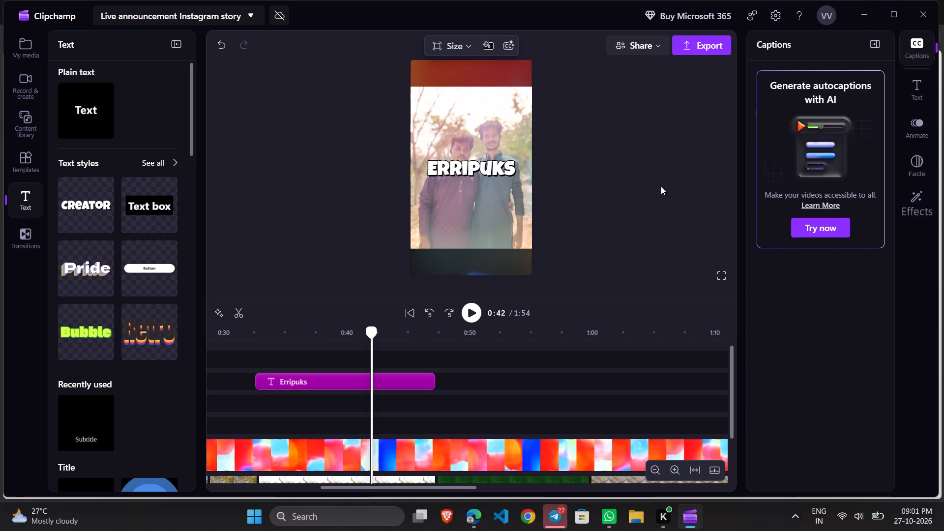
Move the Erripuks title to the top of the video frame, centred horizontally above the photo.
{"action": "left_click_drag", "start_coordinate": [474, 165], "coordinate": [468, 78]}
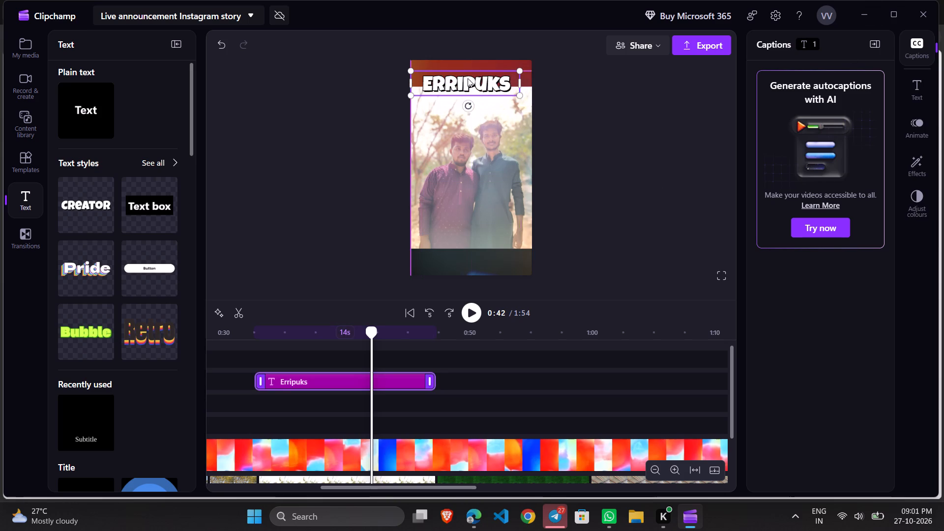
{"action": "left_click_drag", "start_coordinate": [468, 78], "coordinate": [473, 70]}
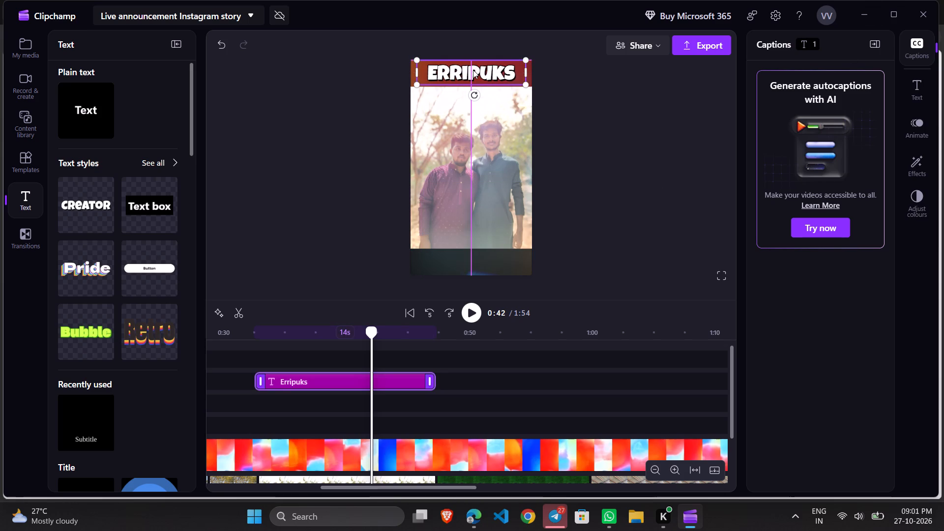
Nudge the Erripuks title slightly left along the top of the video frame and deselect it.
{"action": "left_click_drag", "start_coordinate": [473, 70], "coordinate": [472, 70]}
{"action": "left_click", "coordinate": [625, 122]}
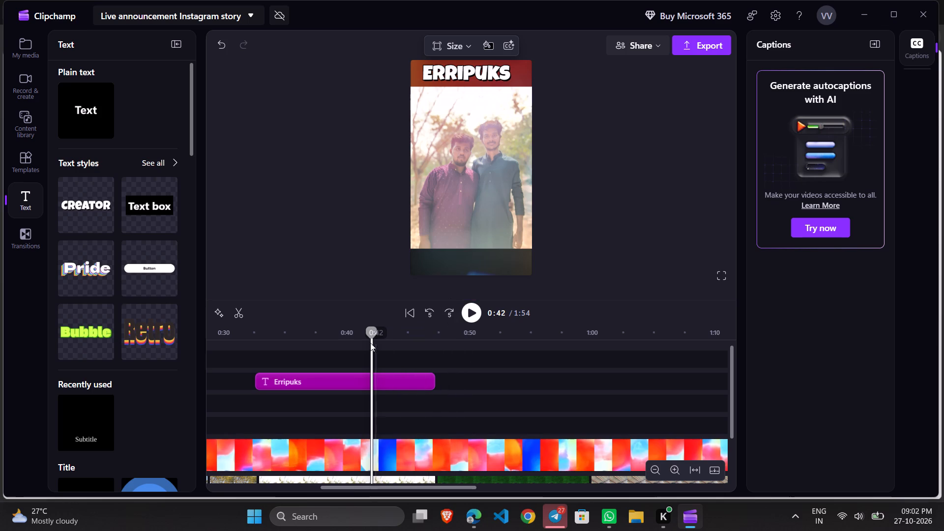
Play the story from the start, reviewing the WE ARE LIVE! titles, group clips and overlay up to the Erripuks title.
{"action": "left_click_drag", "start_coordinate": [370, 332], "coordinate": [159, 335]}
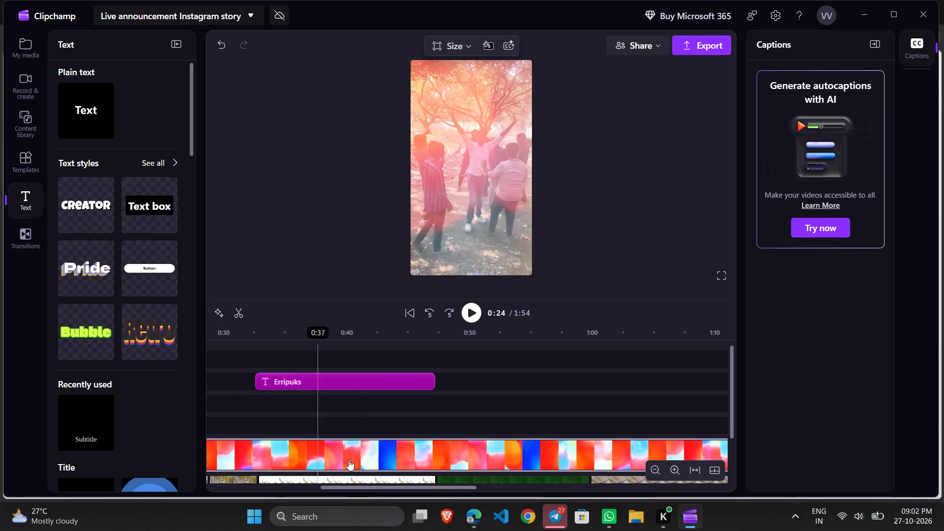
{"action": "left_click_drag", "start_coordinate": [350, 487], "coordinate": [186, 488]}
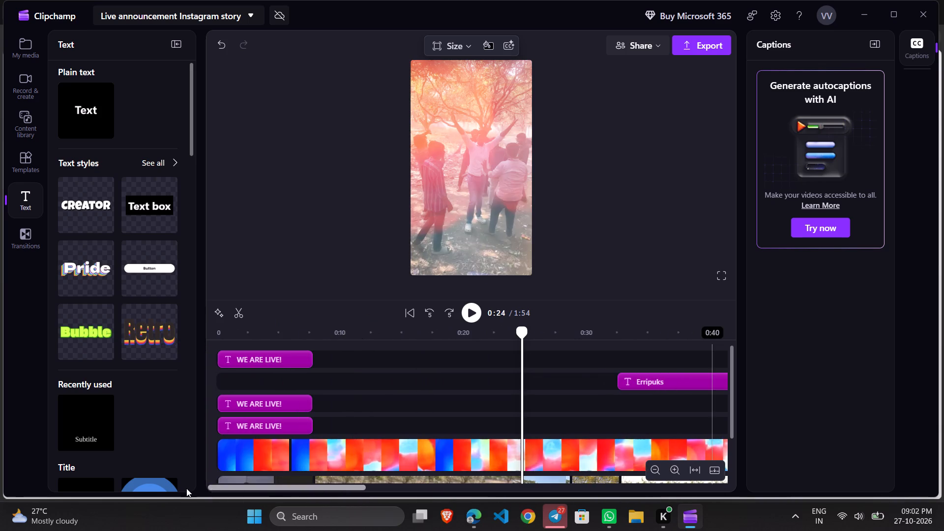
{"action": "left_click_drag", "start_coordinate": [186, 488], "coordinate": [183, 488]}
{"action": "left_click_drag", "start_coordinate": [524, 337], "coordinate": [250, 362]}
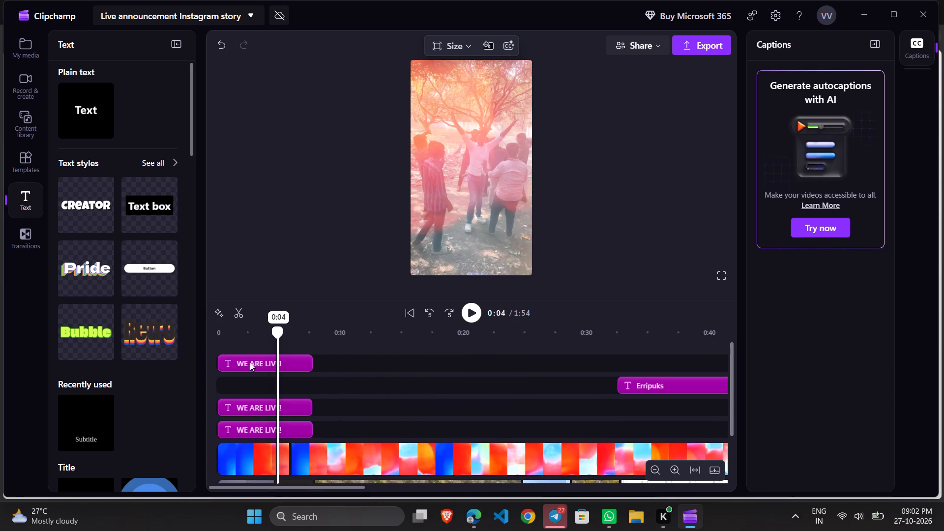
{"action": "left_click_drag", "start_coordinate": [250, 362], "coordinate": [186, 362]}
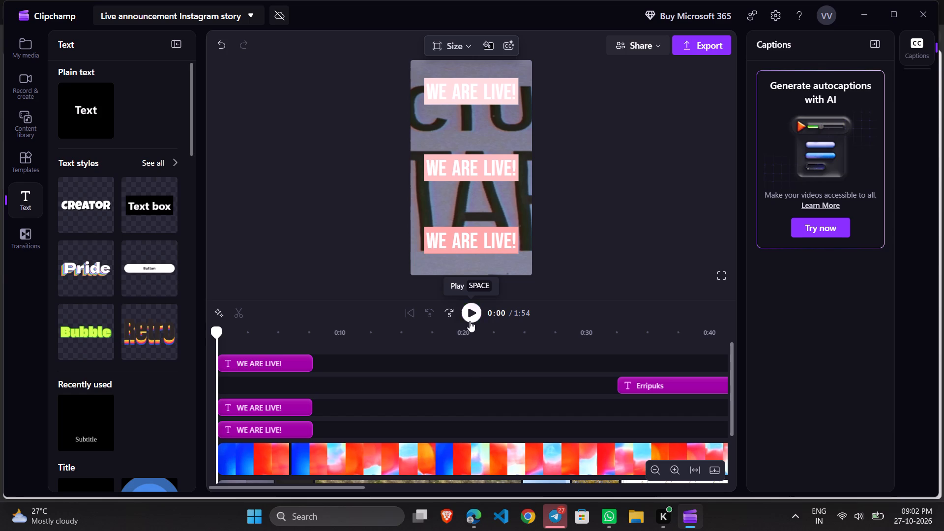
{"action": "left_click", "coordinate": [474, 318]}
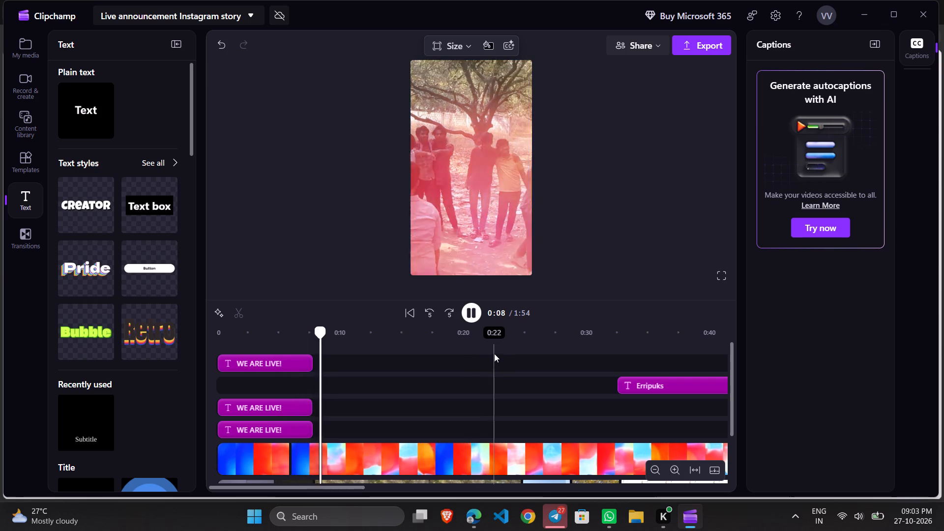
{"action": "left_click_drag", "start_coordinate": [340, 330], "coordinate": [324, 334]}
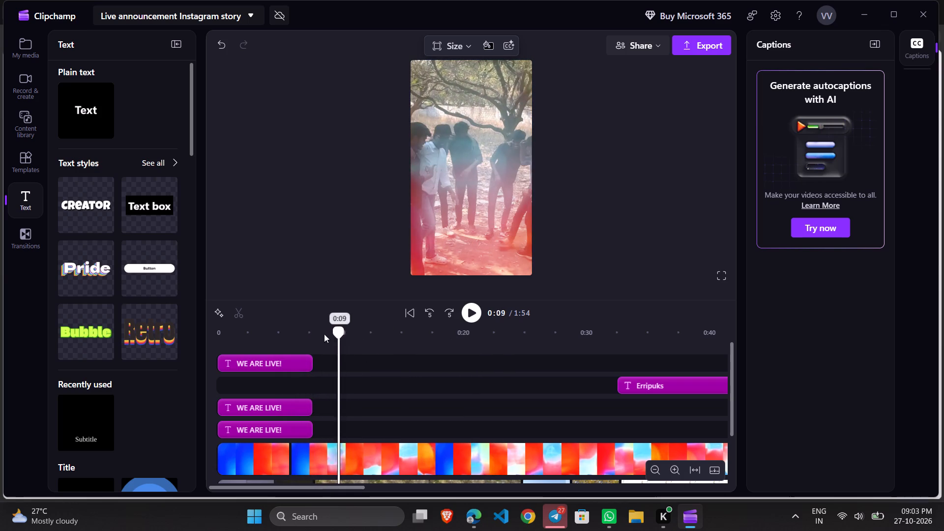
{"action": "left_click_drag", "start_coordinate": [324, 334], "coordinate": [287, 338]}
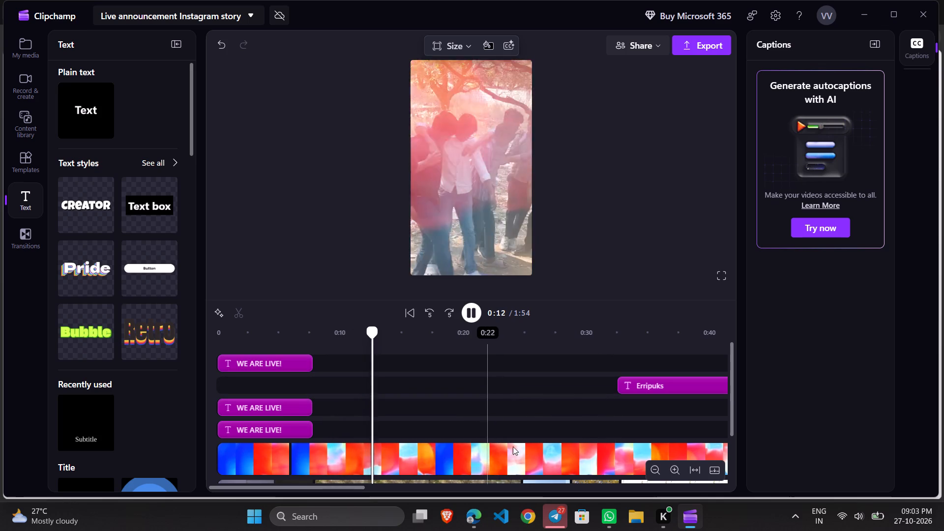
{"action": "scroll", "coordinate": [533, 447], "scroll_direction": "down", "scroll_amount": 6}
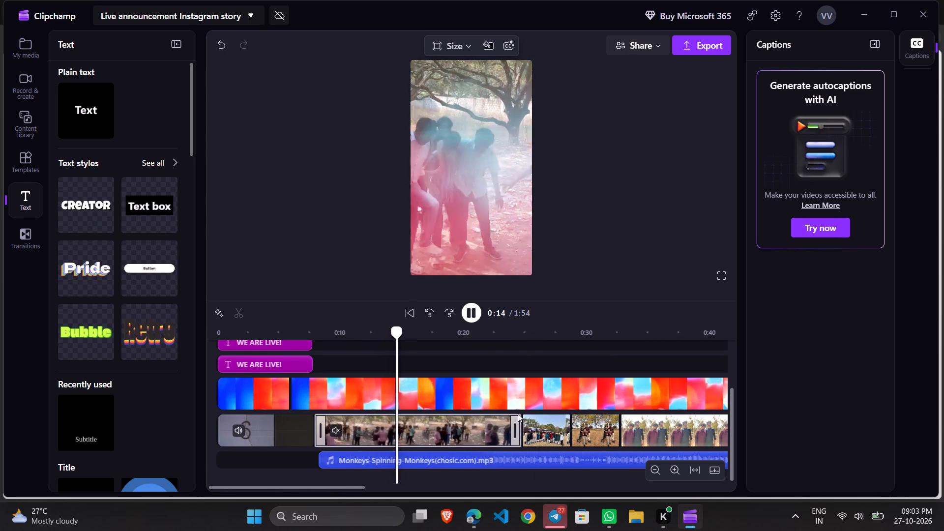
{"action": "scroll", "coordinate": [514, 413], "scroll_direction": "up", "scroll_amount": 1}
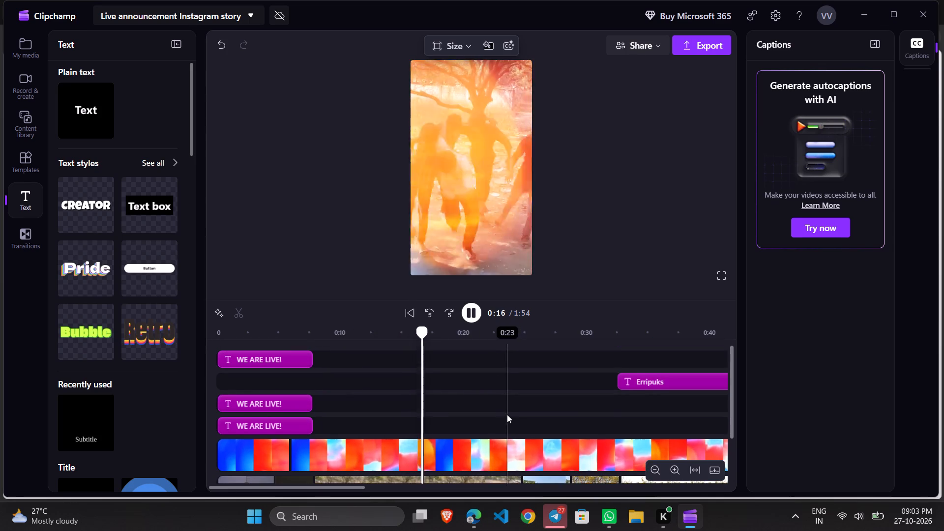
{"action": "scroll", "coordinate": [507, 414], "scroll_direction": "up", "scroll_amount": 2}
{"action": "scroll", "coordinate": [507, 414], "scroll_direction": "down", "scroll_amount": 2}
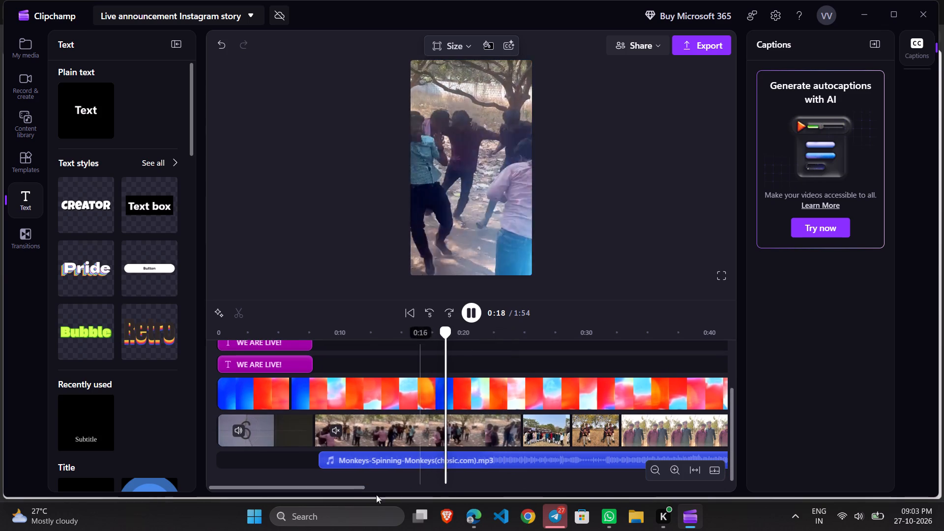
{"action": "left_click_drag", "start_coordinate": [354, 486], "coordinate": [402, 487]}
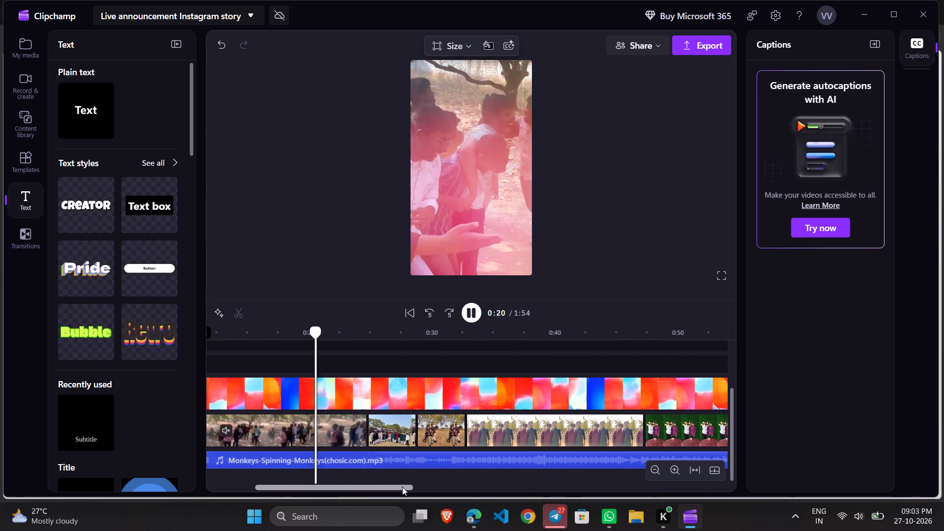
{"action": "left_click_drag", "start_coordinate": [402, 487], "coordinate": [428, 488]}
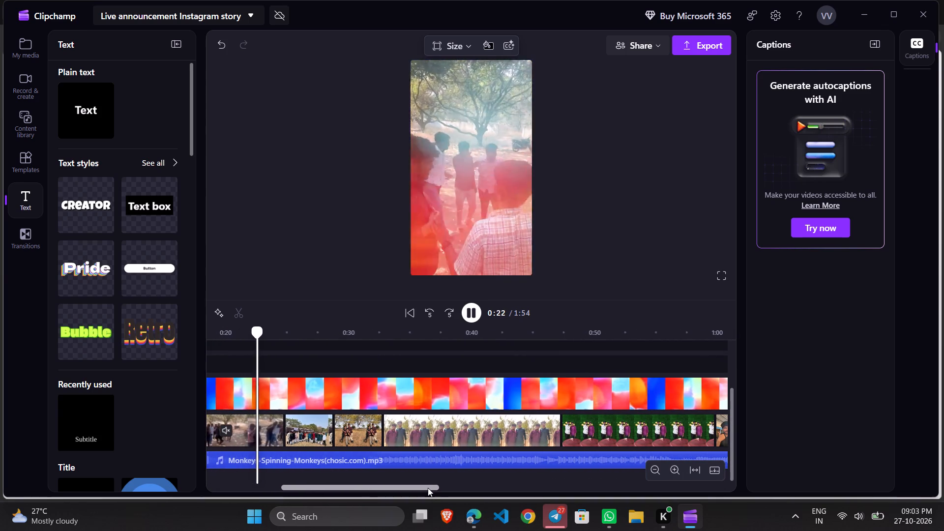
{"action": "left_click_drag", "start_coordinate": [429, 489], "coordinate": [454, 491]}
{"action": "left_click_drag", "start_coordinate": [452, 487], "coordinate": [462, 487]}
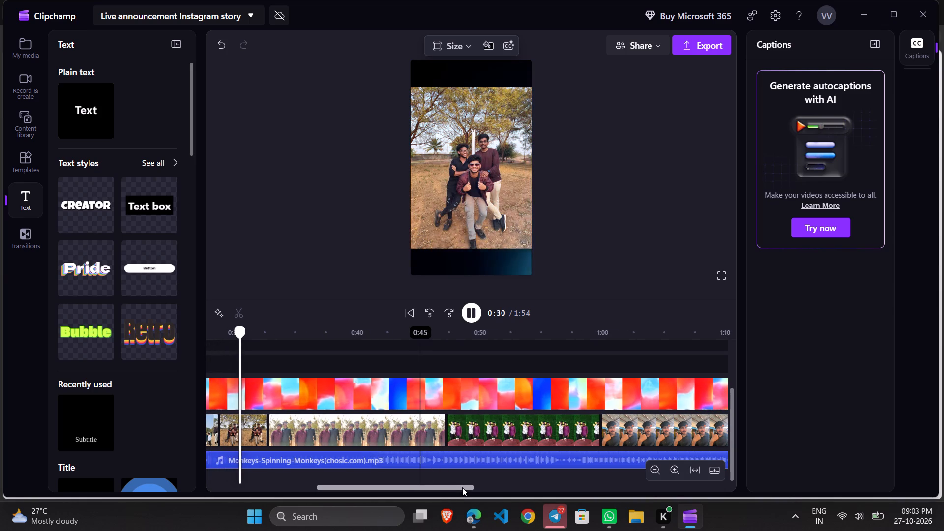
{"action": "left_click", "coordinate": [329, 487]}
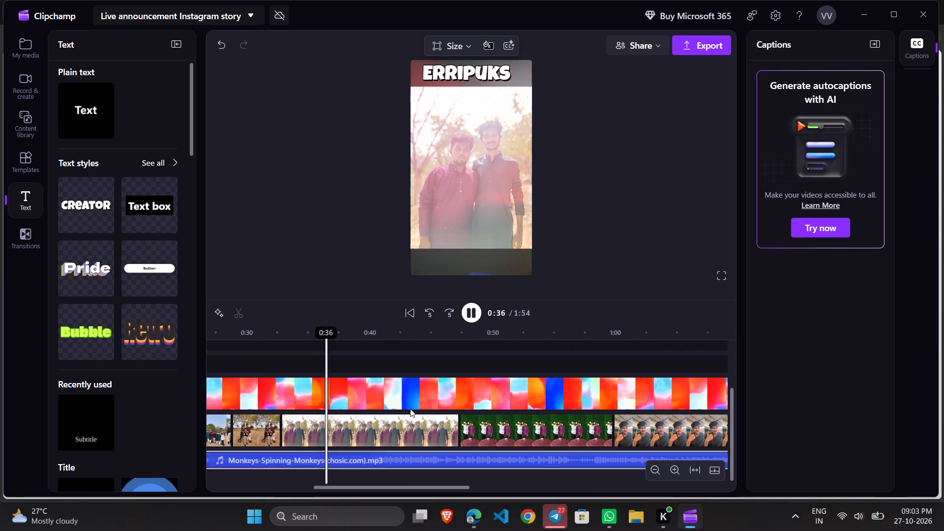
Check the Erripuks title over the outdoor photo of two men, pausing and resuming playback between about 0:36 and 0:46.
{"action": "left_click", "coordinate": [473, 313]}
{"action": "left_click", "coordinate": [473, 313]}
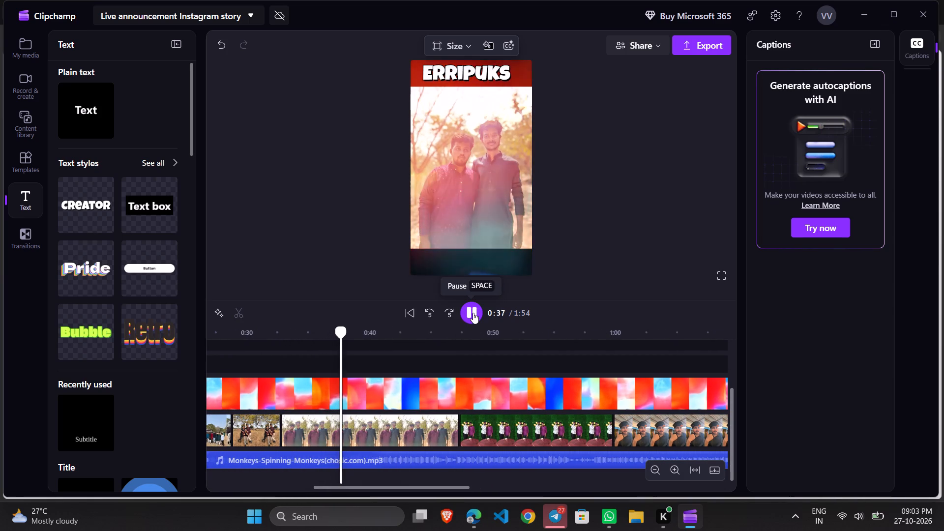
{"action": "left_click", "coordinate": [473, 313]}
{"action": "left_click", "coordinate": [473, 313]}
{"action": "left_click", "coordinate": [473, 313]}
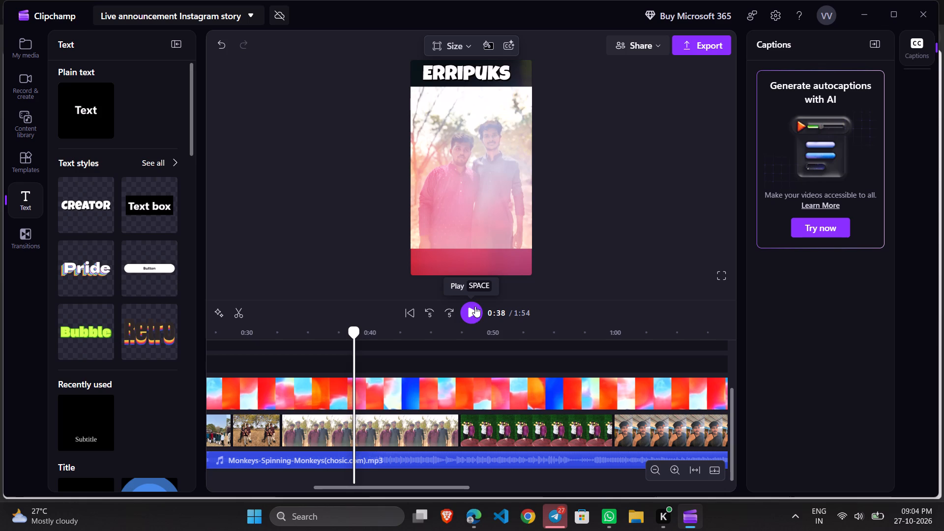
{"action": "left_click", "coordinate": [475, 306]}
{"action": "left_click", "coordinate": [591, 275]}
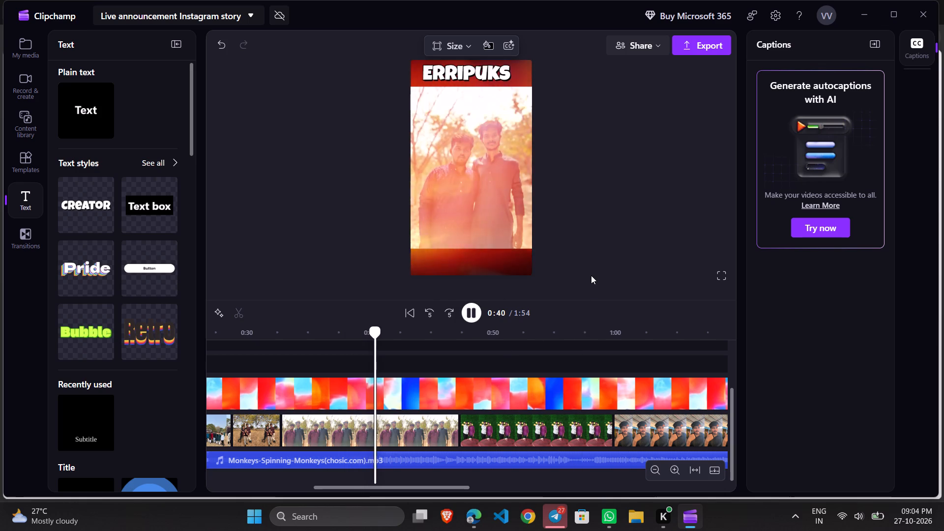
{"action": "left_click", "coordinate": [590, 276]}
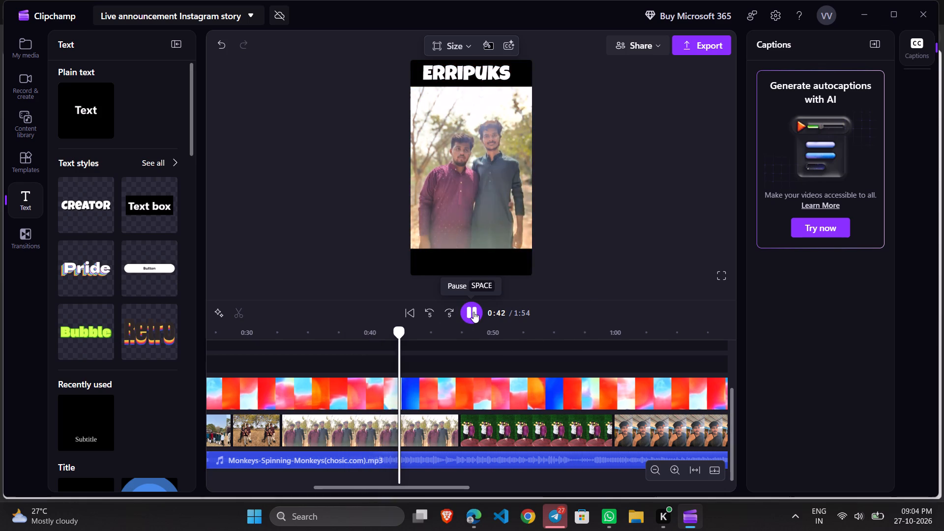
{"action": "left_click", "coordinate": [473, 312]}
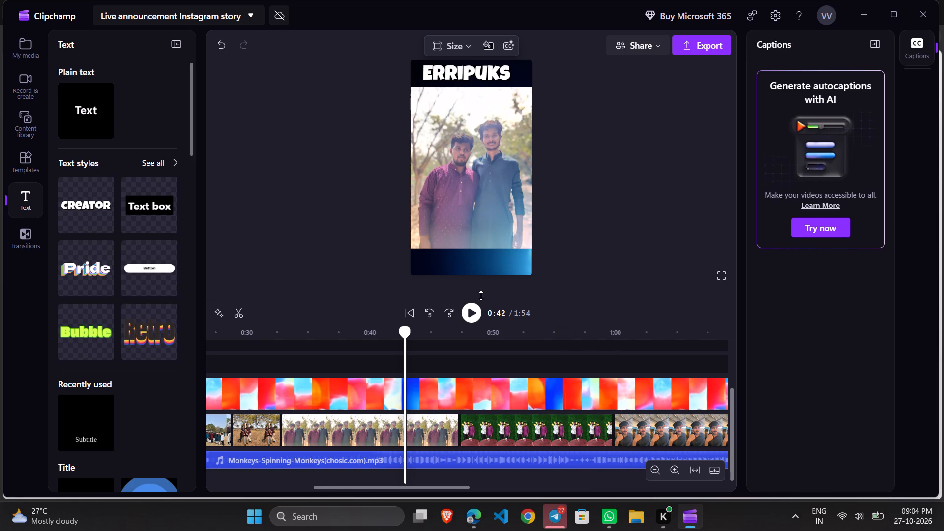
{"action": "left_click", "coordinate": [463, 318]}
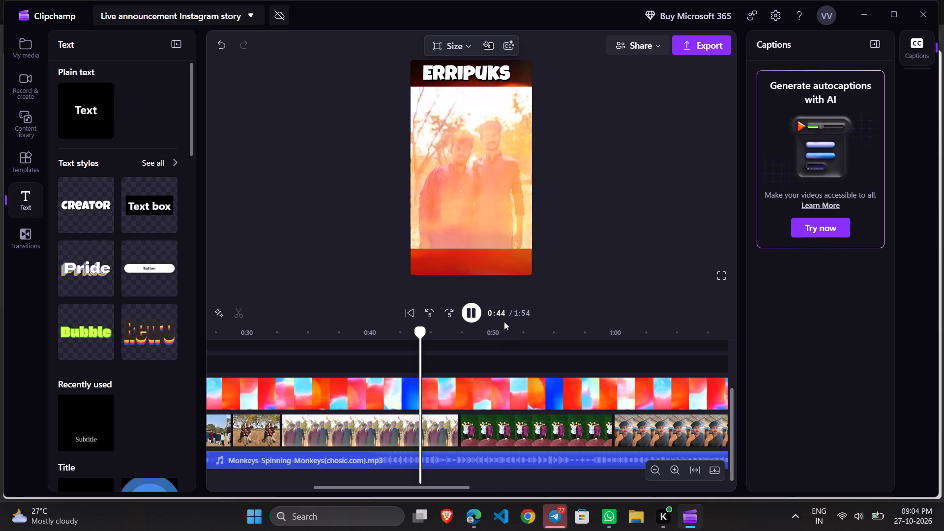
{"action": "left_click", "coordinate": [618, 260]}
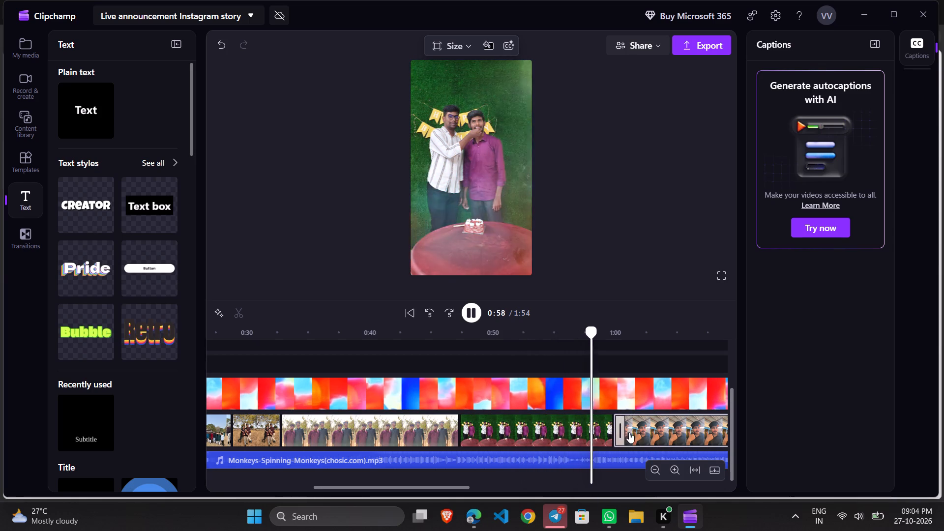
Review the remaining photos, overlay, logo clip and music through the end of the timeline, then return to its beginning.
{"action": "left_click", "coordinate": [547, 425]}
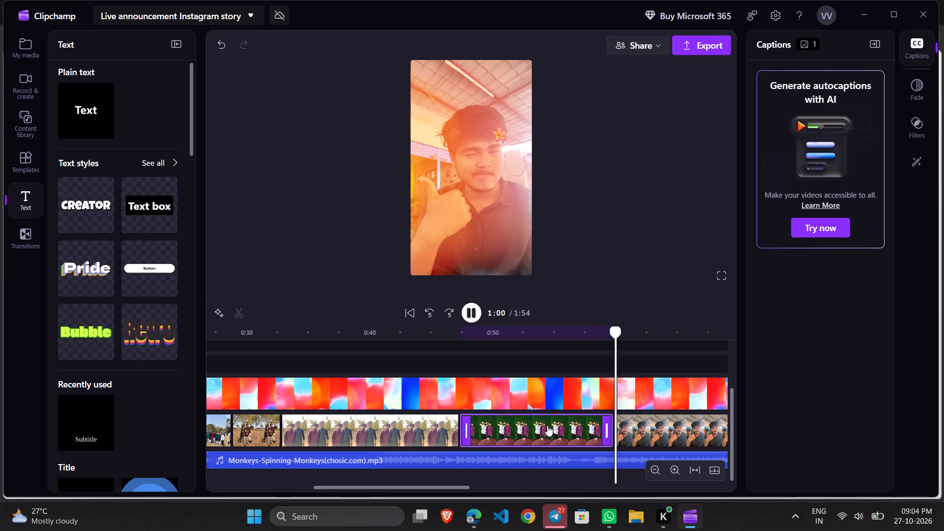
{"action": "left_click", "coordinate": [641, 417]}
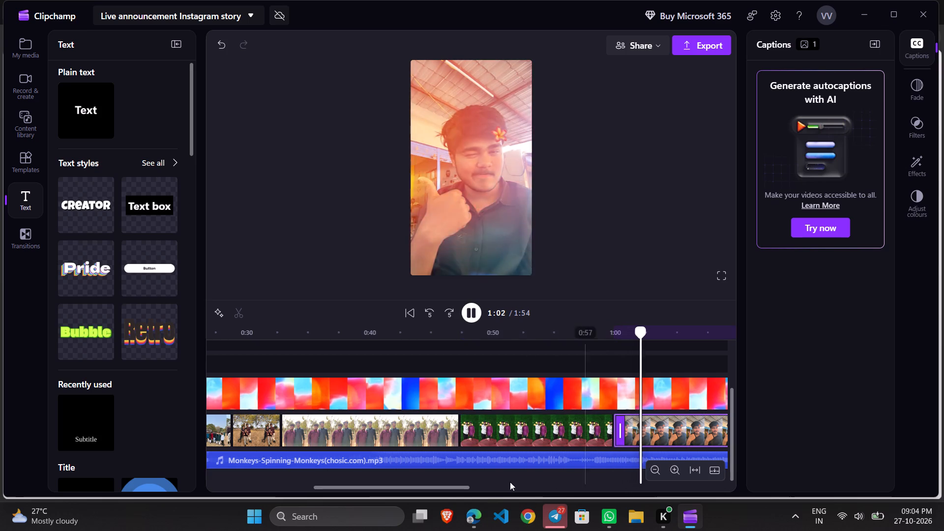
{"action": "left_click_drag", "start_coordinate": [466, 489], "coordinate": [542, 493]}
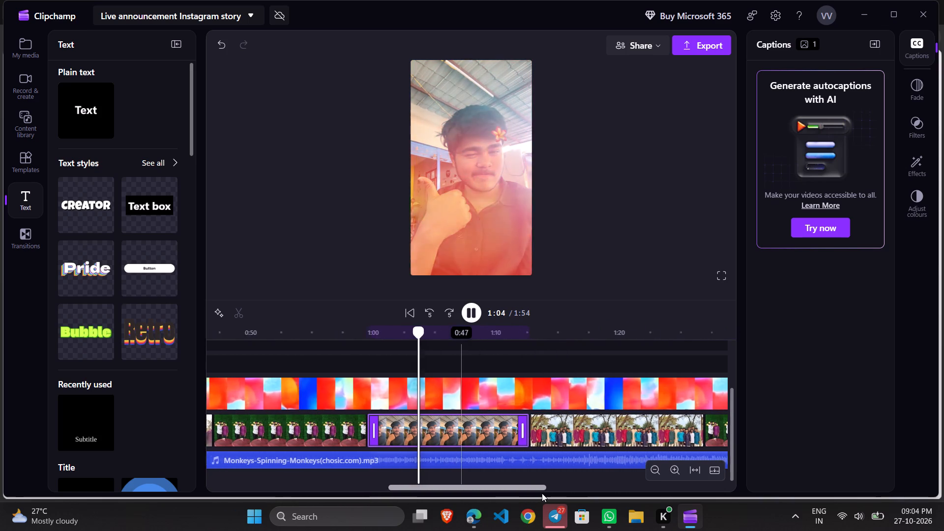
{"action": "left_click_drag", "start_coordinate": [542, 493], "coordinate": [549, 495]}
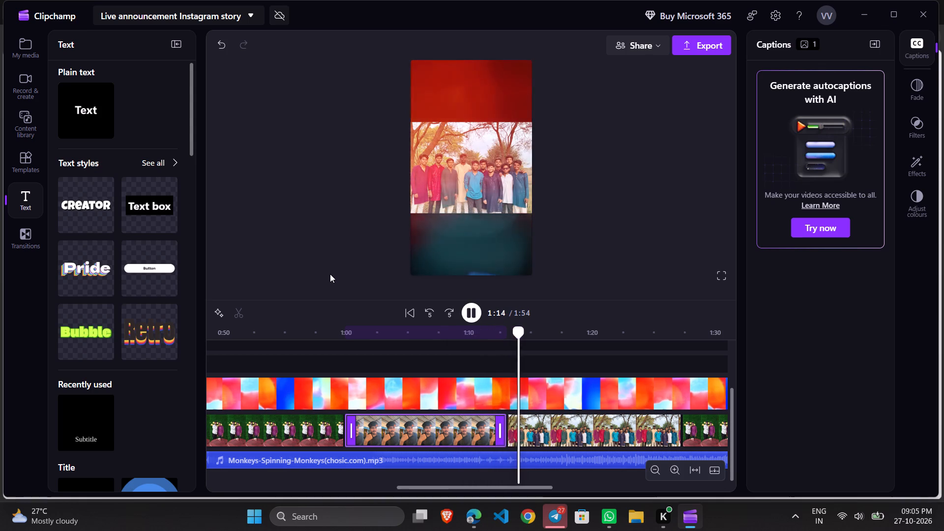
{"action": "left_click", "coordinate": [536, 421]}
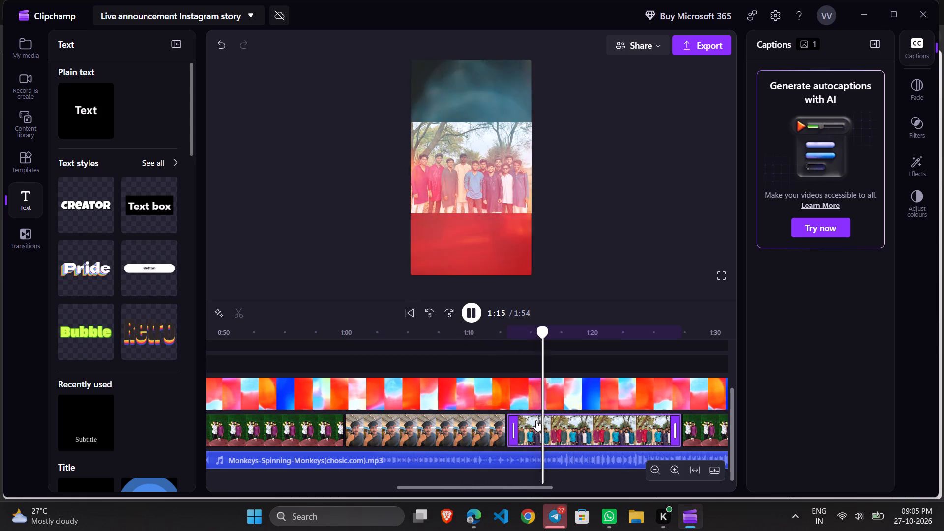
{"action": "left_click", "coordinate": [703, 419]}
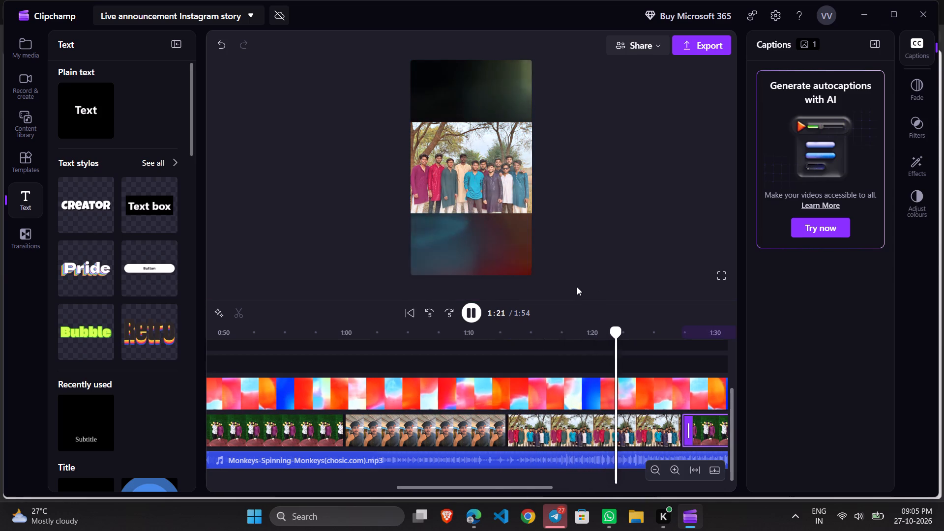
{"action": "left_click_drag", "start_coordinate": [478, 490], "coordinate": [625, 490]}
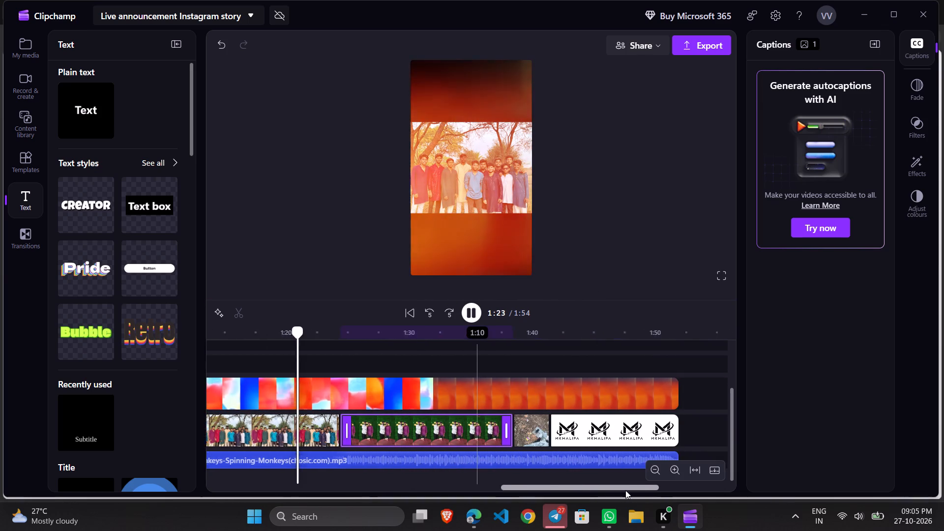
{"action": "left_click_drag", "start_coordinate": [625, 490], "coordinate": [595, 487]}
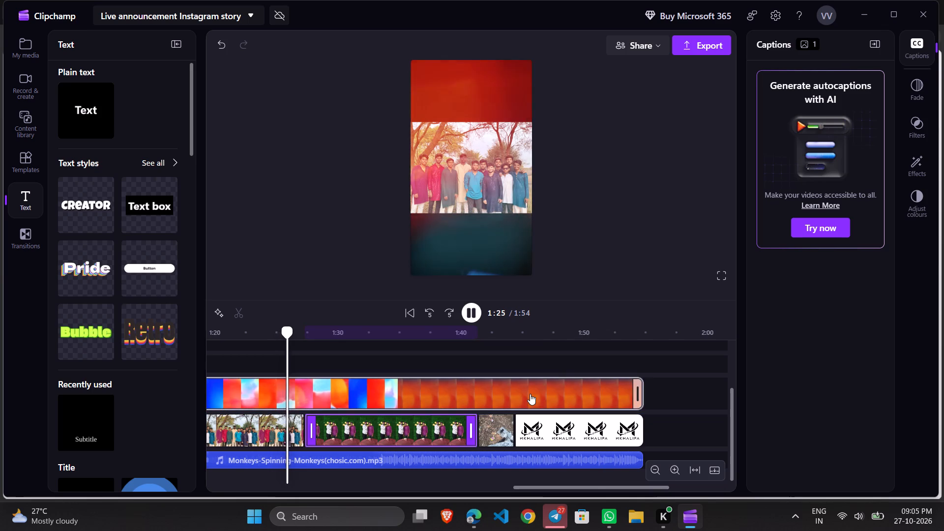
{"action": "left_click", "coordinate": [530, 394]}
{"action": "left_click", "coordinate": [402, 434]}
{"action": "left_click", "coordinate": [538, 430]}
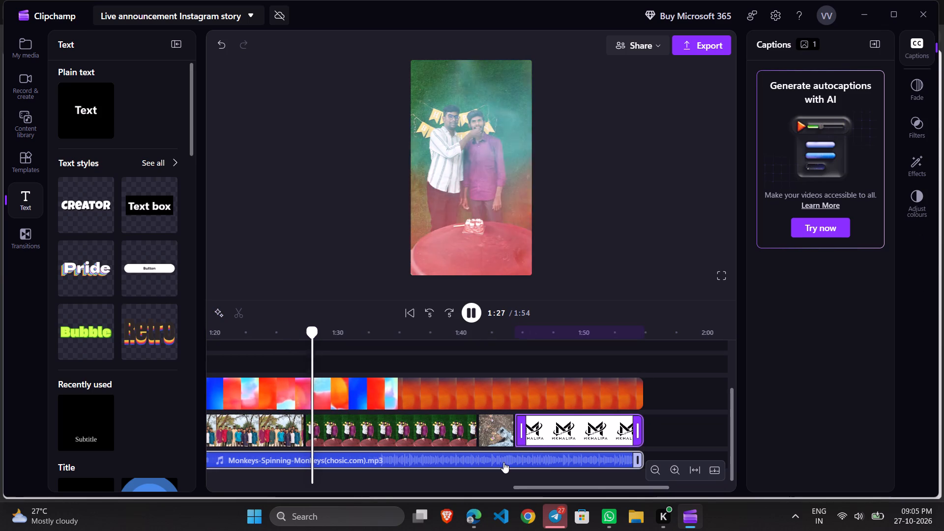
{"action": "left_click", "coordinate": [503, 462]}
{"action": "left_click_drag", "start_coordinate": [566, 491], "coordinate": [222, 478]}
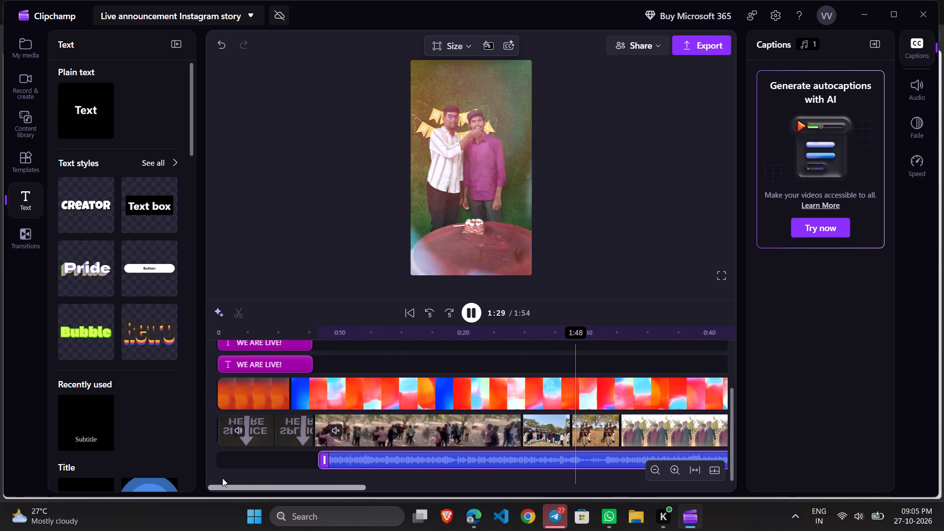
{"action": "left_click_drag", "start_coordinate": [222, 478], "coordinate": [192, 478]}
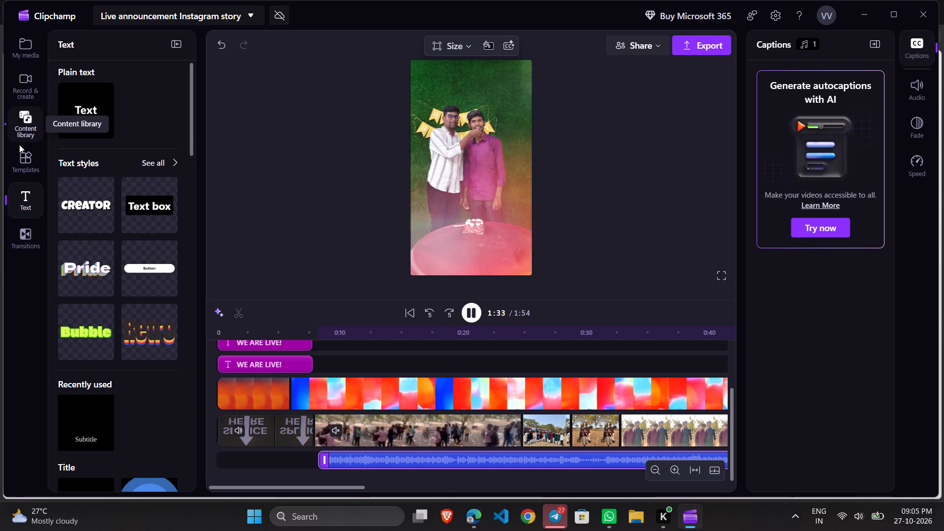
Browse the template categories, such as YouTube, Instagram, Gaming, Slideshows and Text overlays, for one that suits the story.
{"action": "left_click", "coordinate": [22, 157]}
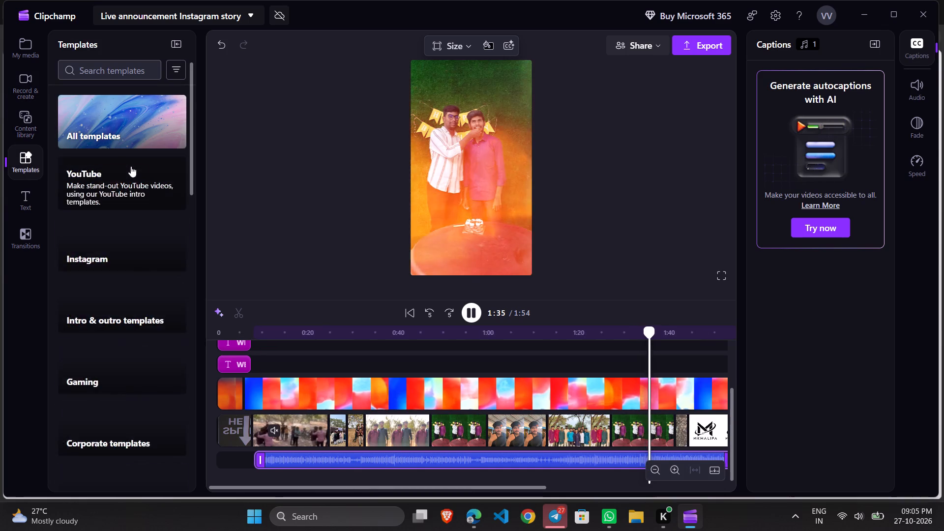
{"action": "scroll", "coordinate": [131, 166], "scroll_direction": "down", "scroll_amount": 3}
{"action": "scroll", "coordinate": [141, 207], "scroll_direction": "down", "scroll_amount": 2}
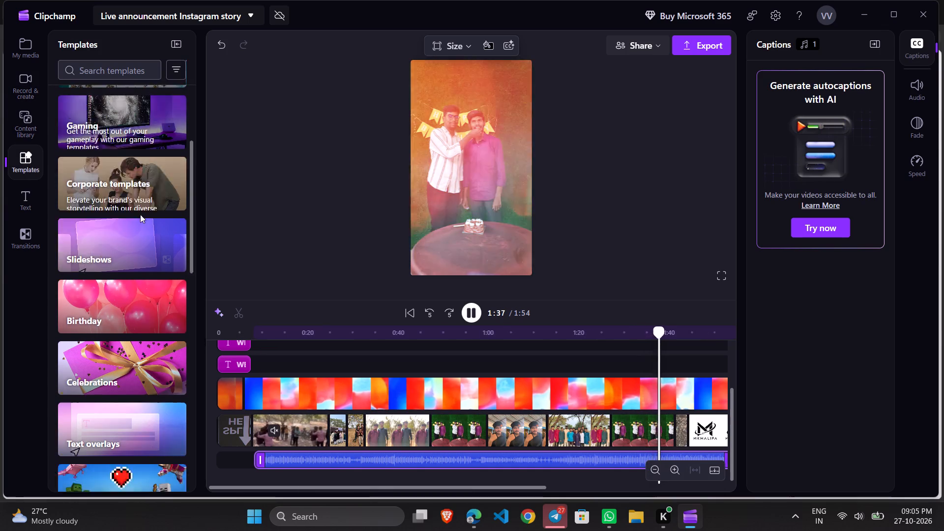
{"action": "scroll", "coordinate": [131, 238], "scroll_direction": "down", "scroll_amount": 2}
{"action": "scroll", "coordinate": [134, 238], "scroll_direction": "up", "scroll_amount": 8}
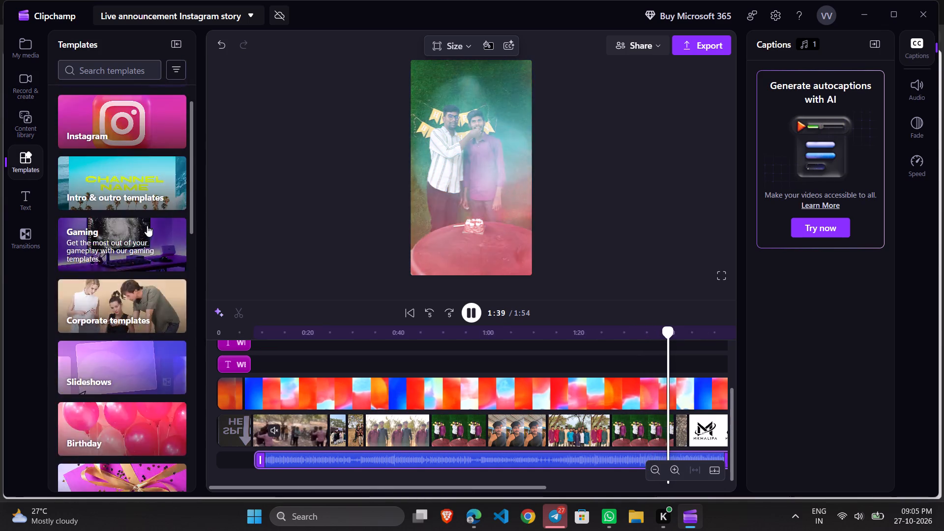
{"action": "scroll", "coordinate": [147, 226], "scroll_direction": "up", "scroll_amount": 9}
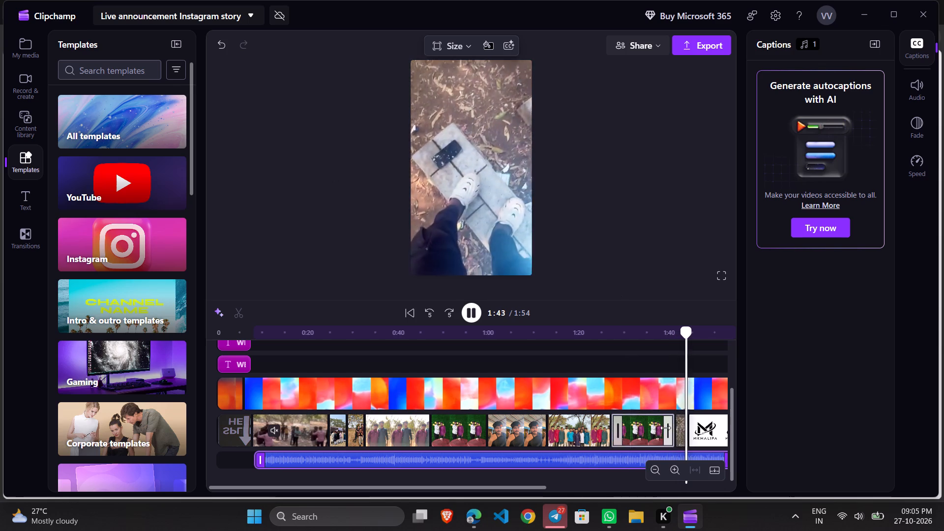
Change the audio setting of the short feet-on-paving clip just before the MKHALIFA logo.
{"action": "left_click", "coordinate": [678, 430]}
{"action": "right_click", "coordinate": [678, 430]}
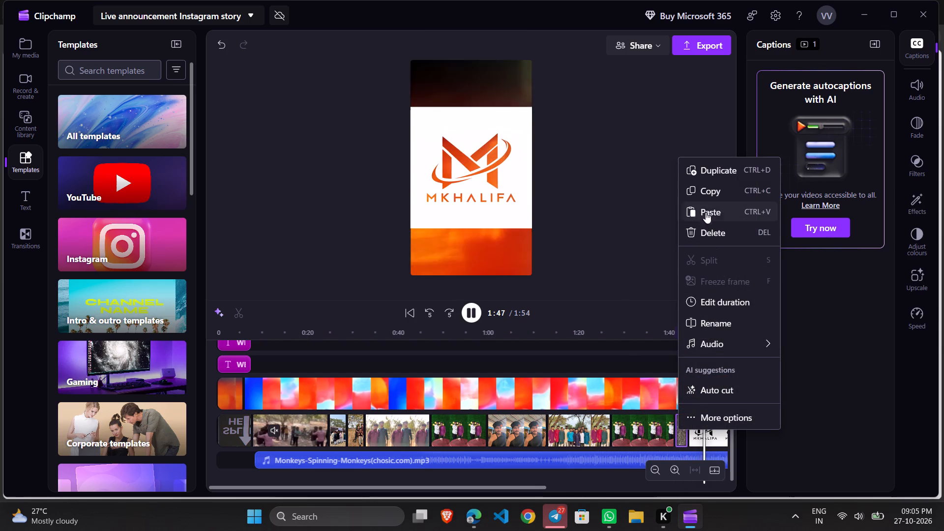
{"action": "left_click", "coordinate": [683, 437]}
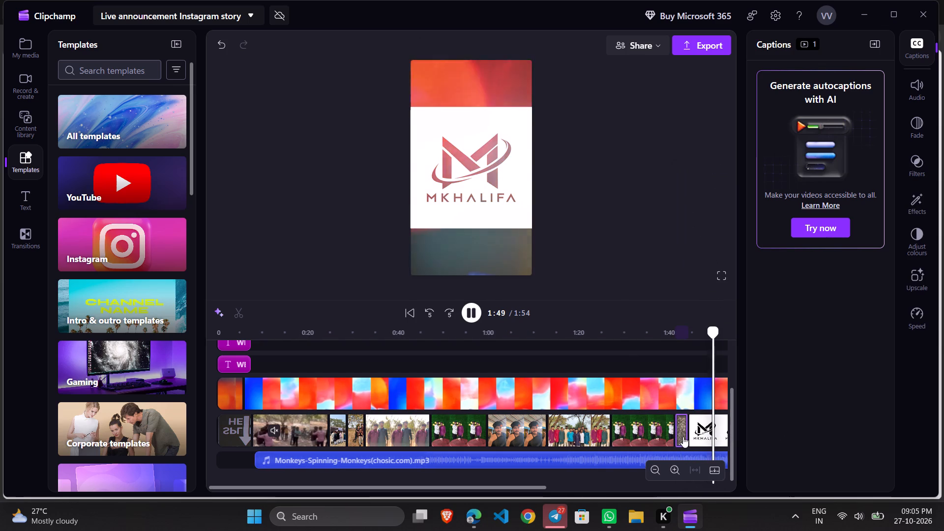
{"action": "left_click", "coordinate": [683, 437]}
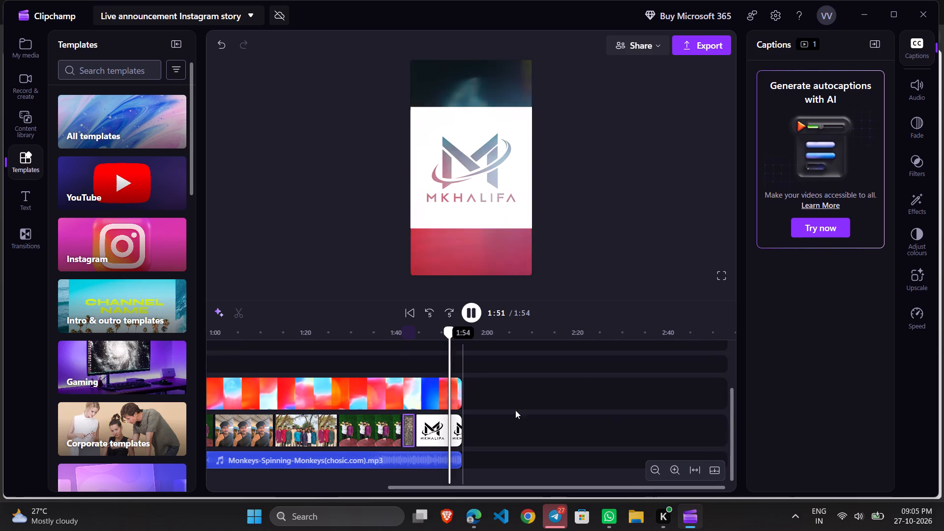
{"action": "left_click", "coordinate": [407, 435]}
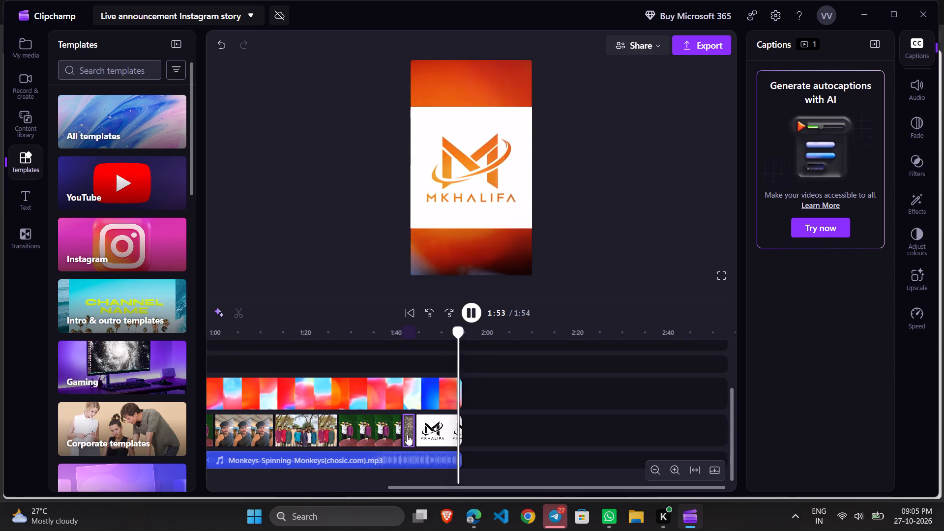
{"action": "right_click", "coordinate": [407, 435]}
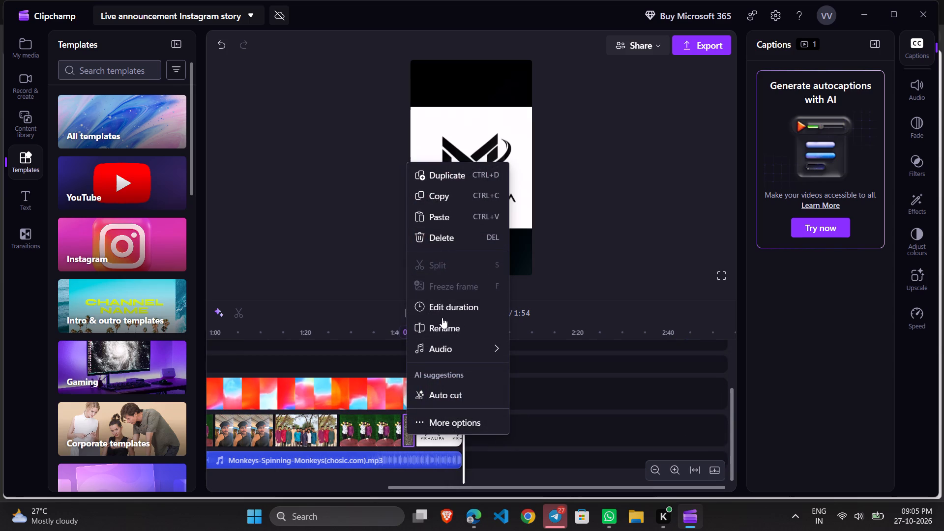
{"action": "left_click", "coordinate": [474, 345]}
{"action": "left_click", "coordinate": [526, 355]}
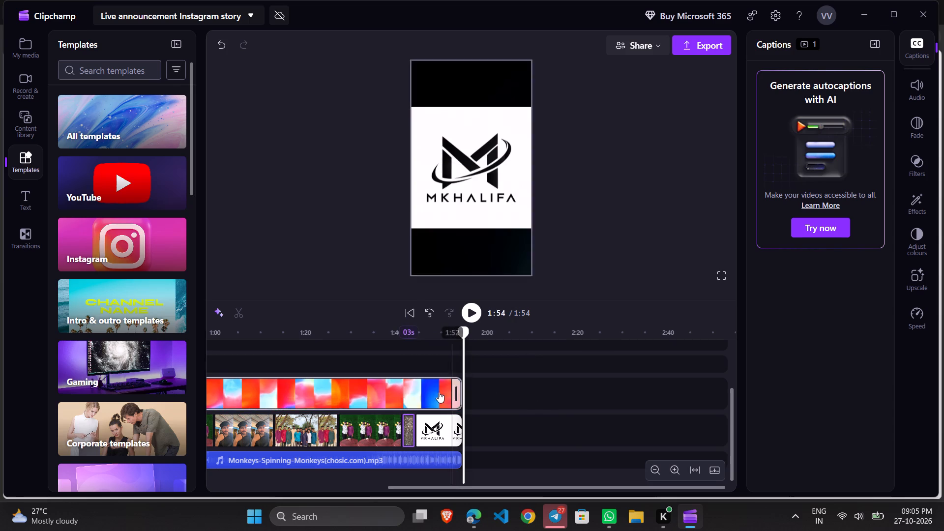
Replay the story from the beginning, following the timeline past the Erripuks title and the photos up to about 1:10.
{"action": "scroll", "coordinate": [156, 305], "scroll_direction": "down", "scroll_amount": 10}
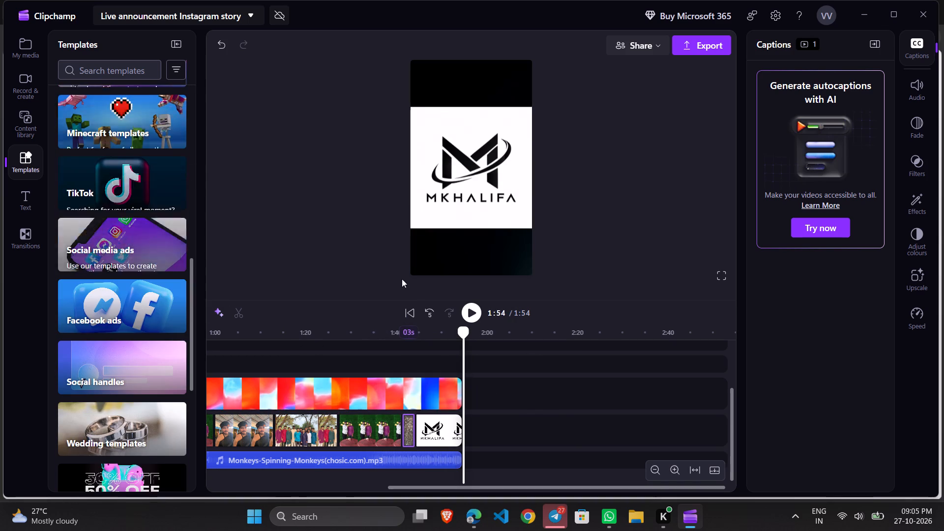
{"action": "left_click_drag", "start_coordinate": [448, 486], "coordinate": [161, 488]}
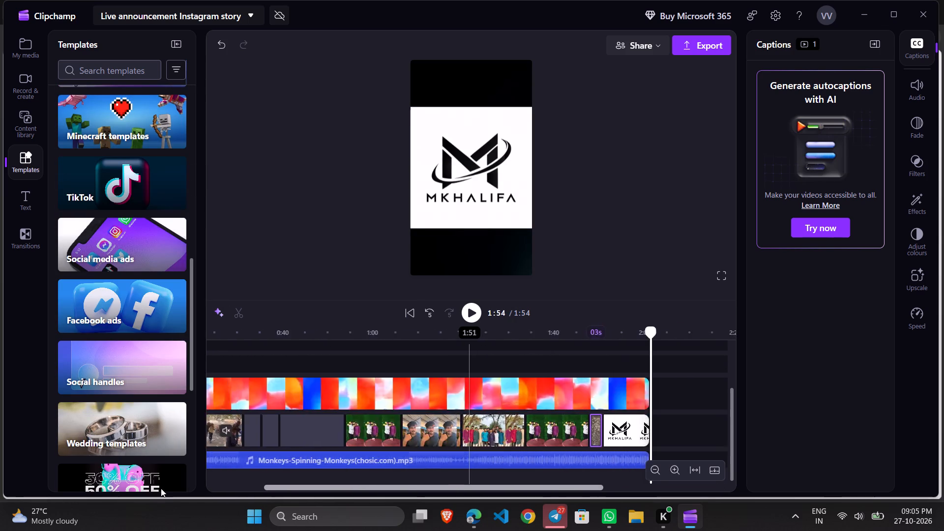
{"action": "left_click_drag", "start_coordinate": [161, 488], "coordinate": [103, 484]}
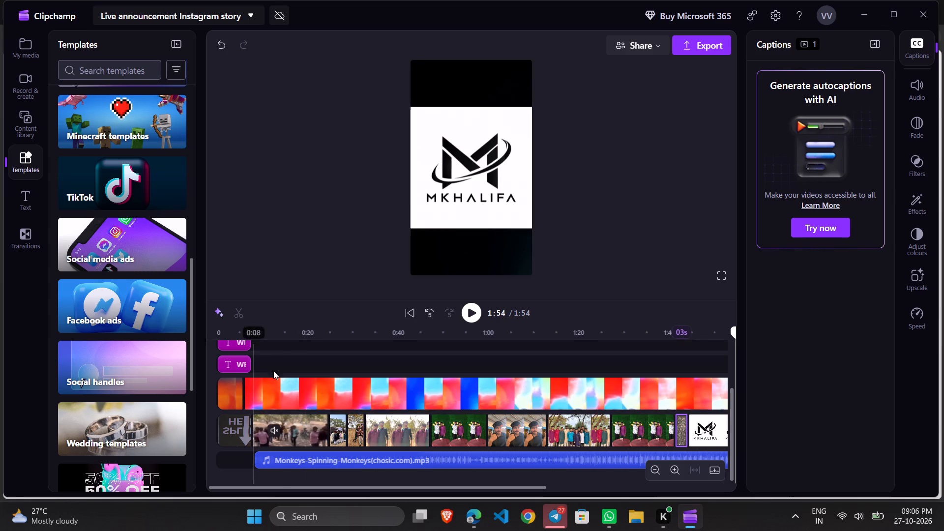
{"action": "left_click", "coordinate": [469, 308]}
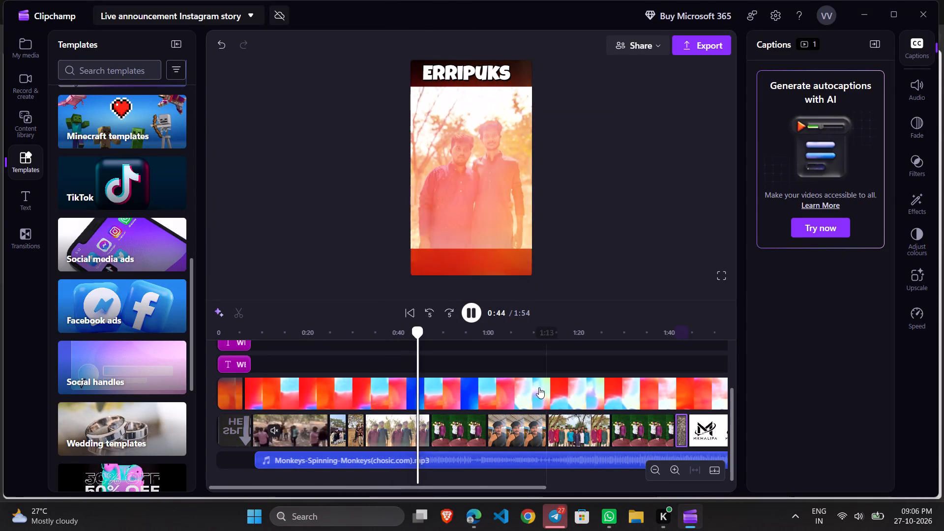
{"action": "left_click_drag", "start_coordinate": [472, 488], "coordinate": [529, 496]}
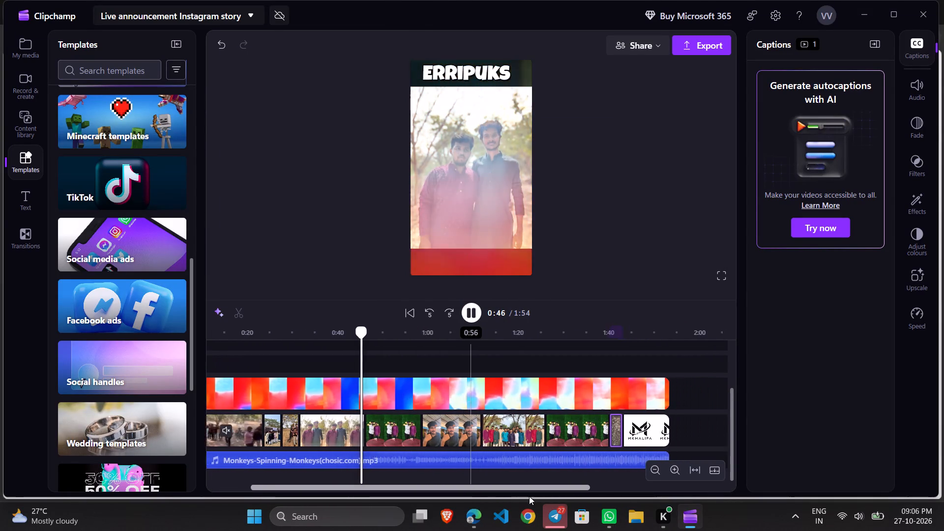
{"action": "left_click_drag", "start_coordinate": [529, 496], "coordinate": [574, 499]}
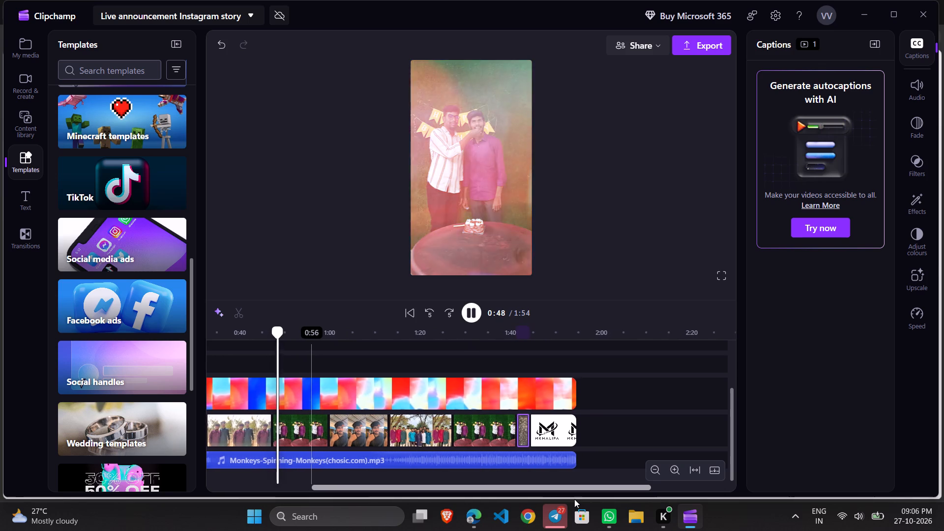
{"action": "left_click_drag", "start_coordinate": [574, 499], "coordinate": [573, 499]}
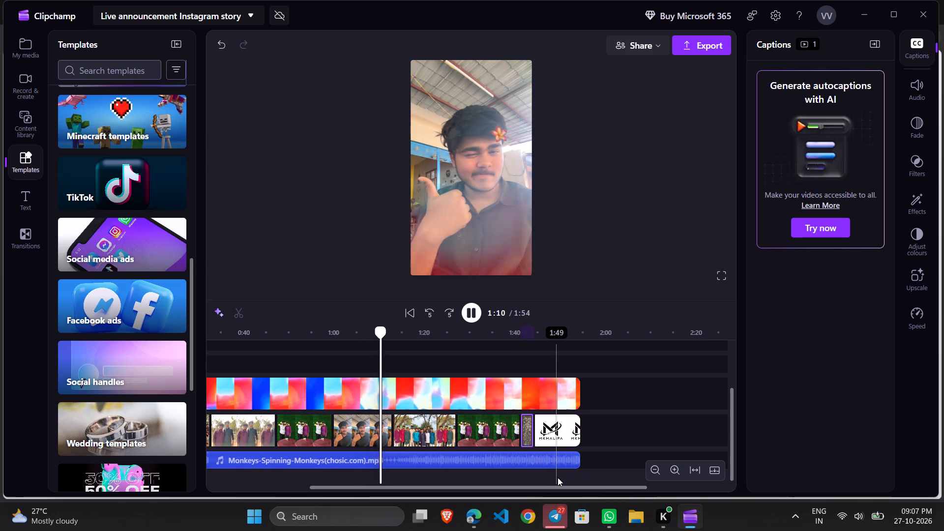
Inspect the photos, light leaks overlay and MKHALIFA logo clip, playing to the end and checking the frame at 1:30.
{"action": "left_click", "coordinate": [495, 422]}
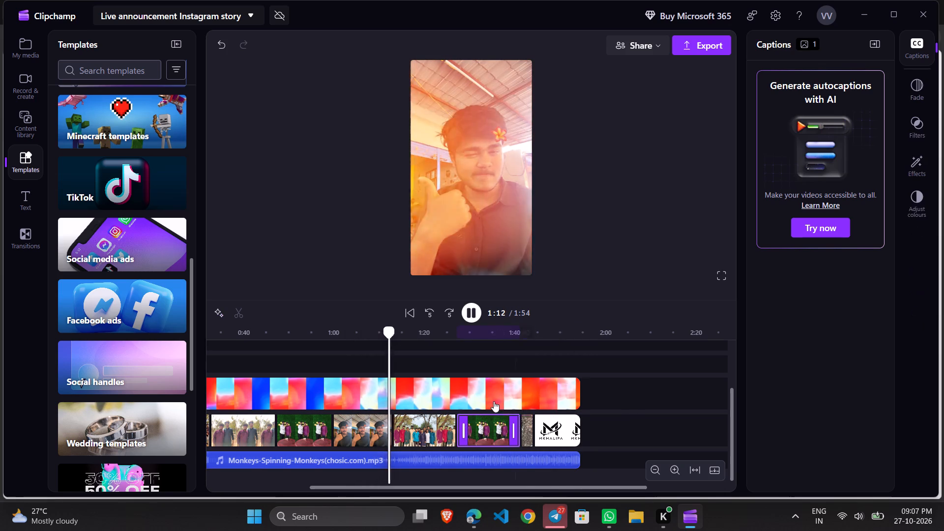
{"action": "left_click", "coordinate": [493, 401]}
{"action": "left_click", "coordinate": [420, 437]}
{"action": "left_click", "coordinate": [491, 436]}
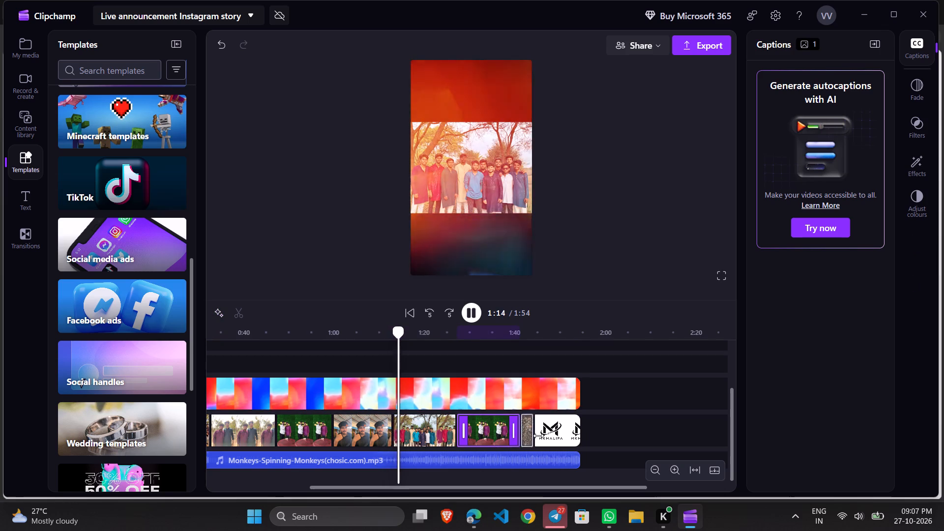
{"action": "left_click", "coordinate": [540, 436]}
{"action": "left_click", "coordinate": [548, 432]}
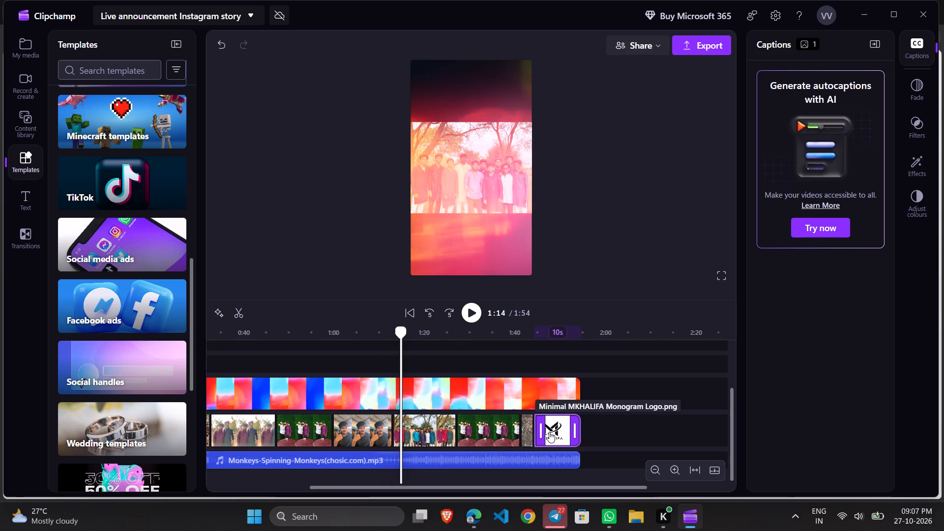
{"action": "left_click", "coordinate": [555, 424]}
{"action": "left_click", "coordinate": [476, 317]}
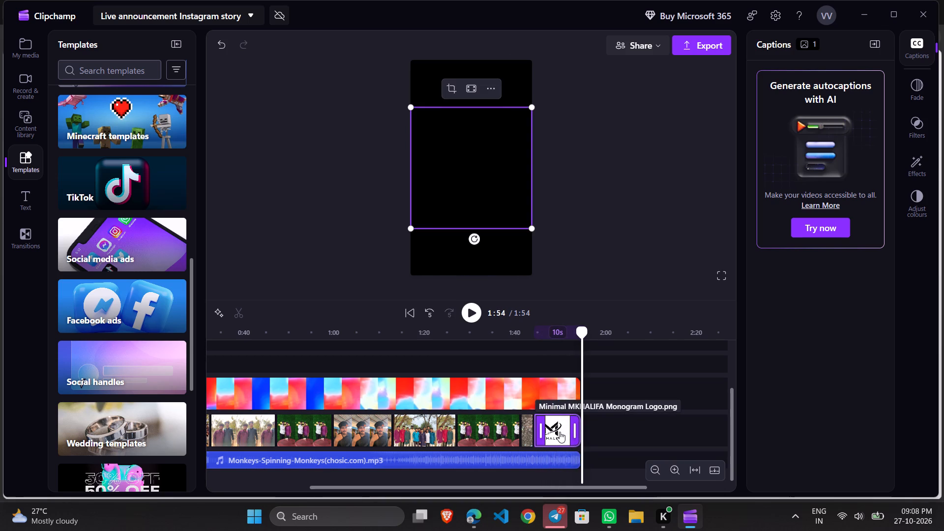
{"action": "left_click", "coordinate": [473, 378]}
{"action": "left_click", "coordinate": [463, 389]}
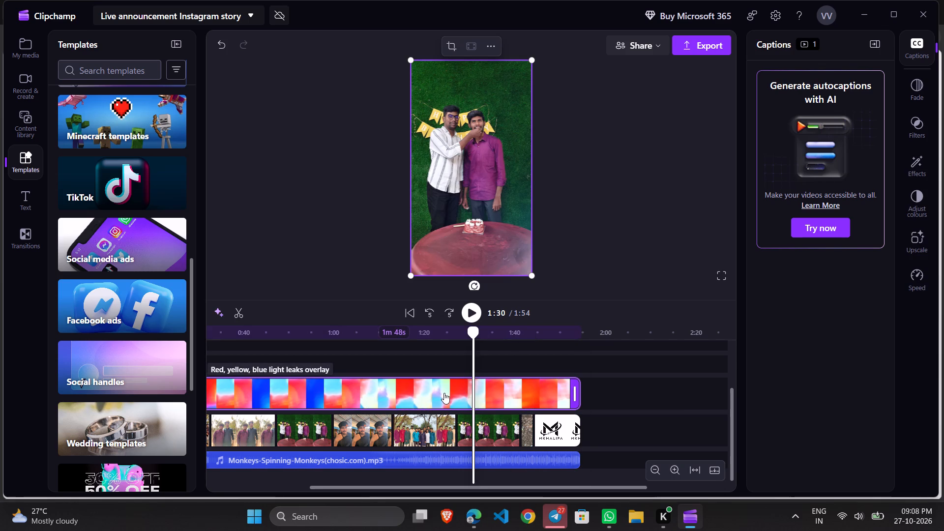
{"action": "left_click", "coordinate": [376, 383]}
{"action": "left_click", "coordinate": [373, 416]}
{"action": "left_click", "coordinate": [298, 422]}
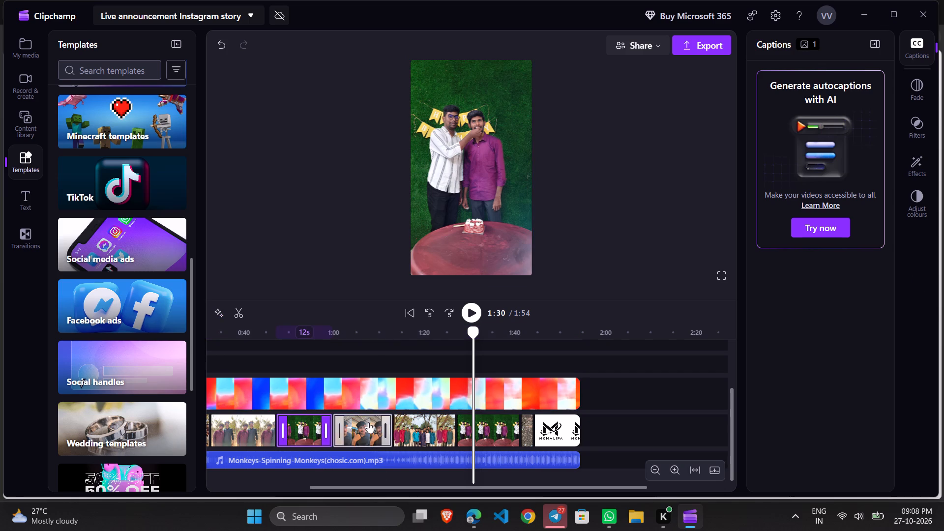
Unmute the group video clip IMG_8772.MOV after the intro and play it from near its start to check its sound.
{"action": "left_click_drag", "start_coordinate": [414, 488], "coordinate": [185, 488]}
{"action": "left_click", "coordinate": [320, 398]}
{"action": "left_click", "coordinate": [294, 433]}
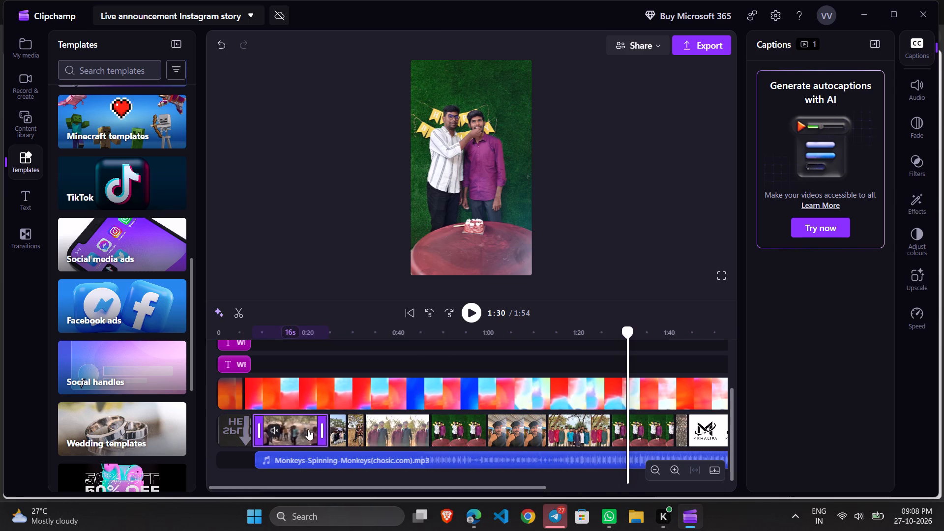
{"action": "left_click", "coordinate": [278, 432]}
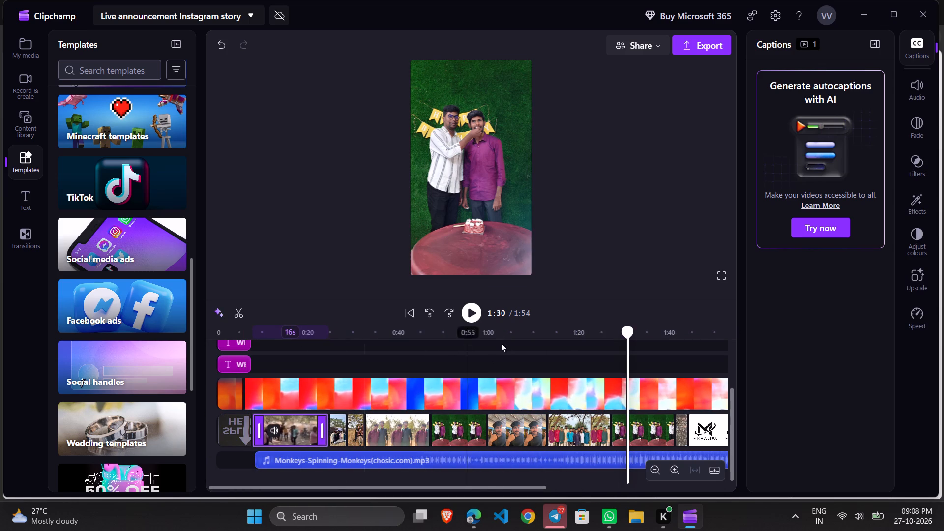
{"action": "double_click", "coordinate": [265, 440]}
{"action": "left_click", "coordinate": [477, 316]}
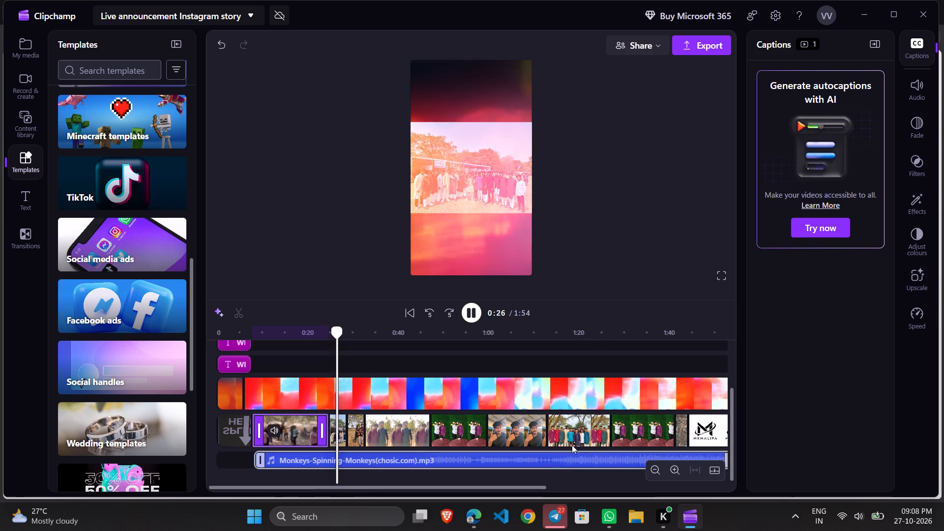
Open the audio options of the short clip just before the MKHALIFA logo.
{"action": "right_click", "coordinate": [679, 432]}
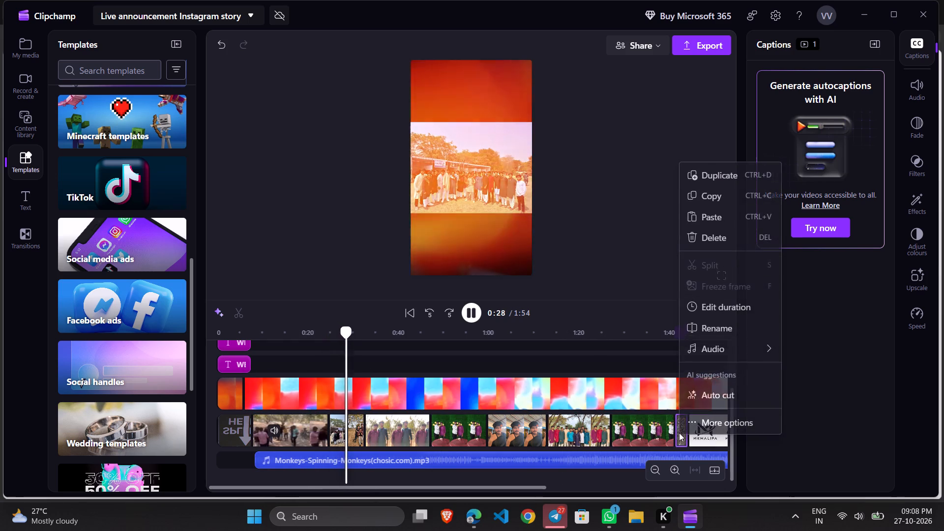
{"action": "left_click", "coordinate": [713, 346]}
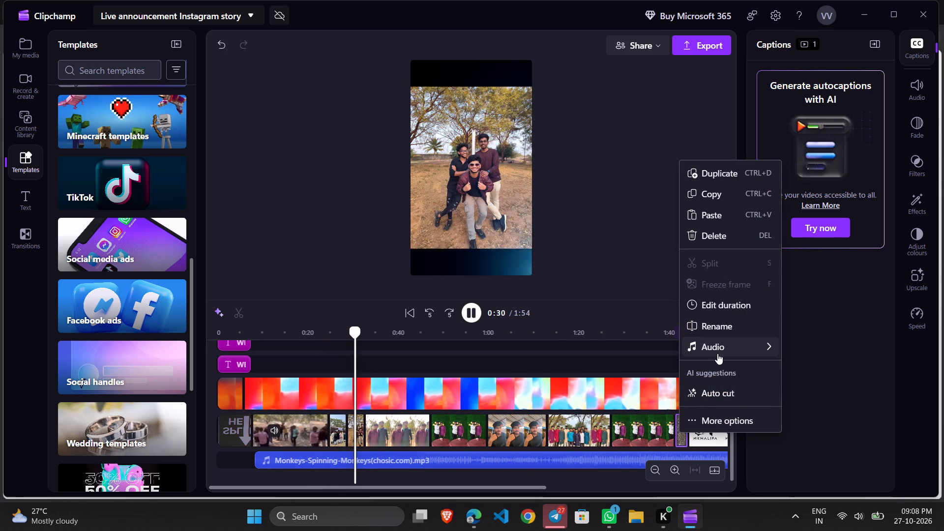
Apply the audio option to the short clip just before the MKHALIFA logo.
{"action": "left_click", "coordinate": [807, 353]}
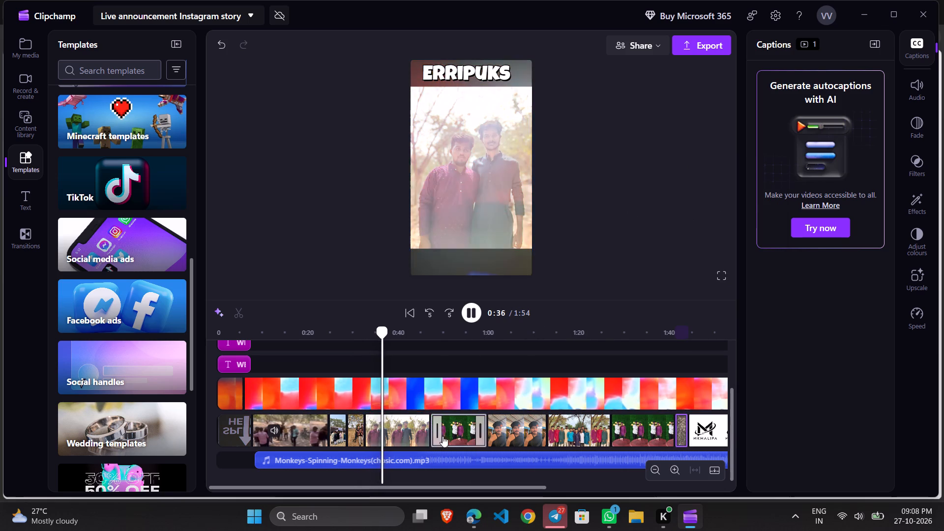
Inspect the music track, light leaks overlay, titles and photo clips through to the MKHALIFA logo while playback runs to about 1:00.
{"action": "left_click", "coordinate": [403, 459]}
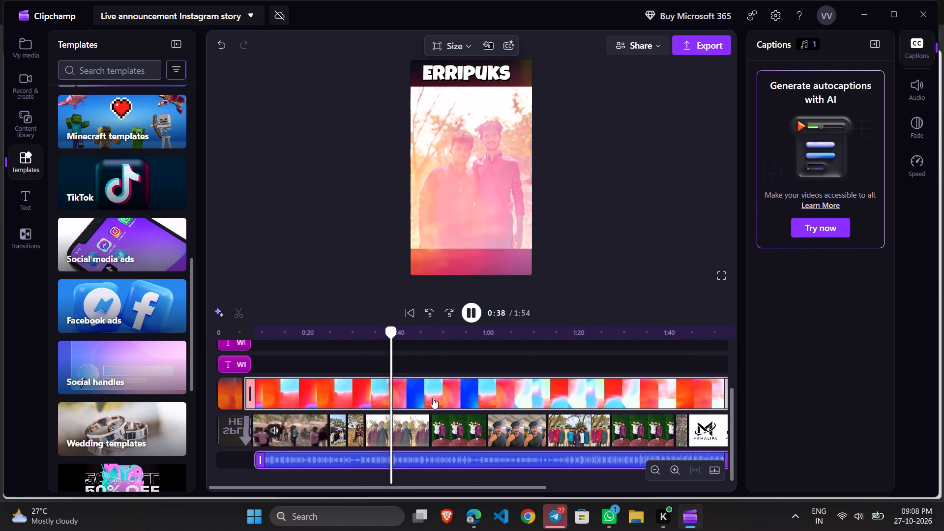
{"action": "left_click", "coordinate": [433, 398]}
{"action": "scroll", "coordinate": [316, 356], "scroll_direction": "up", "scroll_amount": 3}
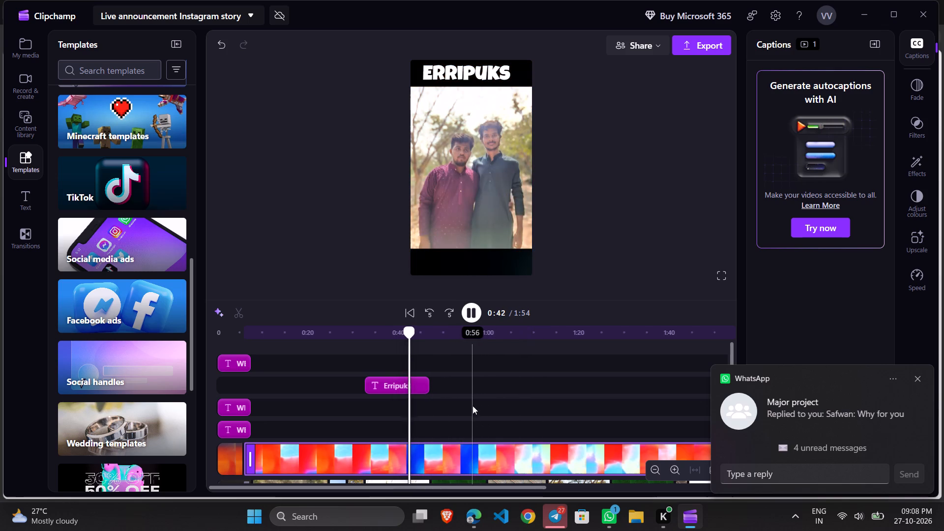
{"action": "scroll", "coordinate": [493, 429], "scroll_direction": "down", "scroll_amount": 8}
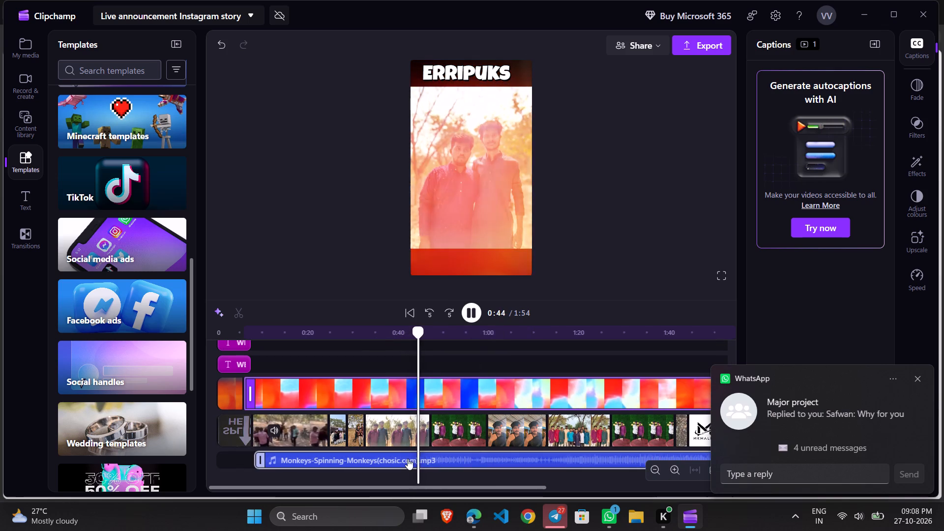
{"action": "left_click_drag", "start_coordinate": [414, 486], "coordinate": [636, 492]}
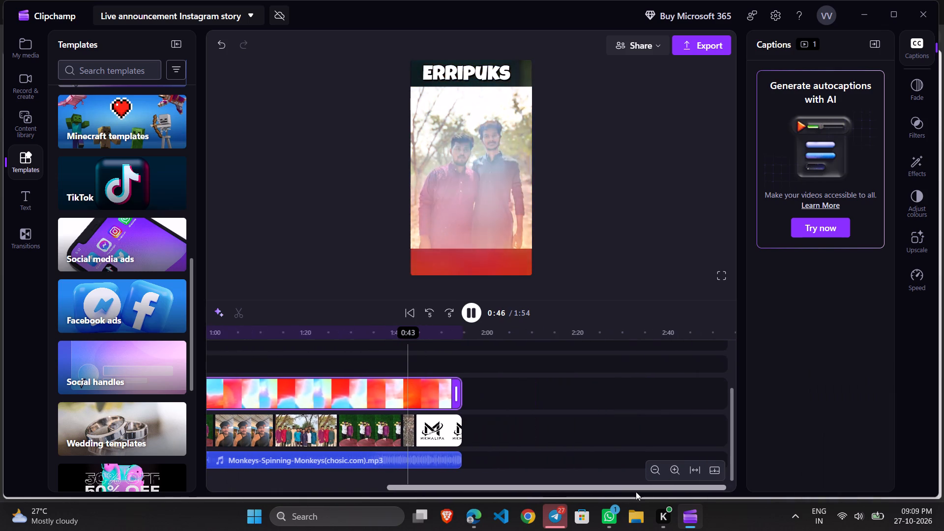
{"action": "left_click_drag", "start_coordinate": [636, 492], "coordinate": [647, 486]}
{"action": "scroll", "coordinate": [103, 292], "scroll_direction": "down", "scroll_amount": 4}
{"action": "scroll", "coordinate": [110, 292], "scroll_direction": "up", "scroll_amount": 20}
{"action": "scroll", "coordinate": [110, 292], "scroll_direction": "up", "scroll_amount": 1}
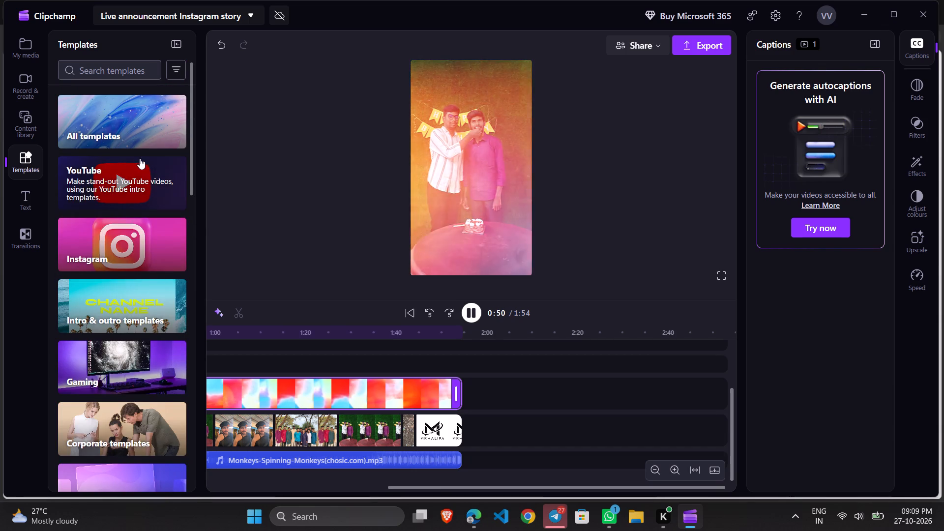
{"action": "left_click", "coordinate": [296, 283]}
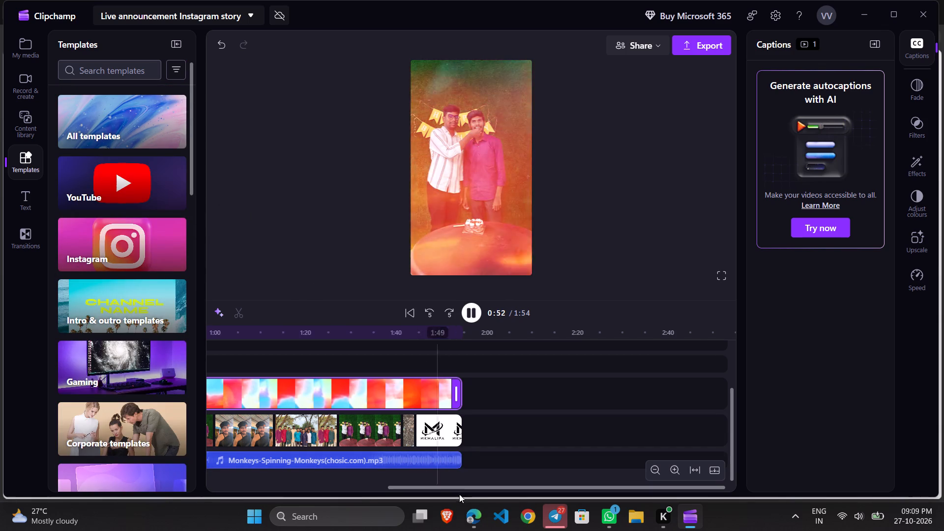
{"action": "left_click_drag", "start_coordinate": [455, 486], "coordinate": [397, 483]}
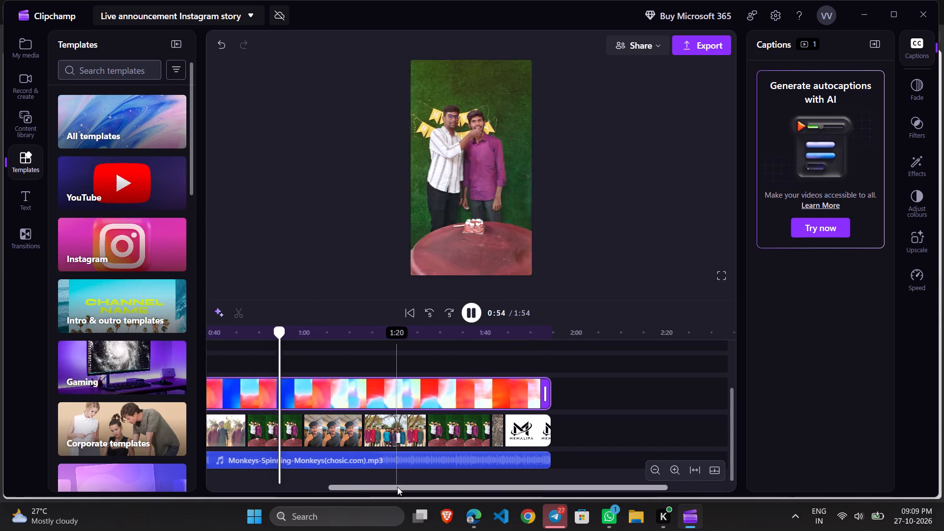
{"action": "left_click_drag", "start_coordinate": [397, 487], "coordinate": [418, 490]}
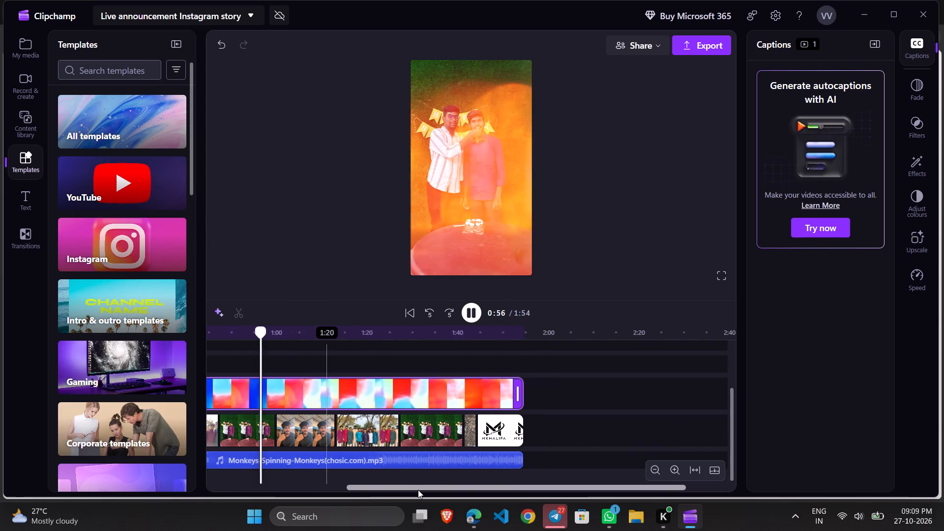
{"action": "left_click_drag", "start_coordinate": [418, 490], "coordinate": [420, 489]}
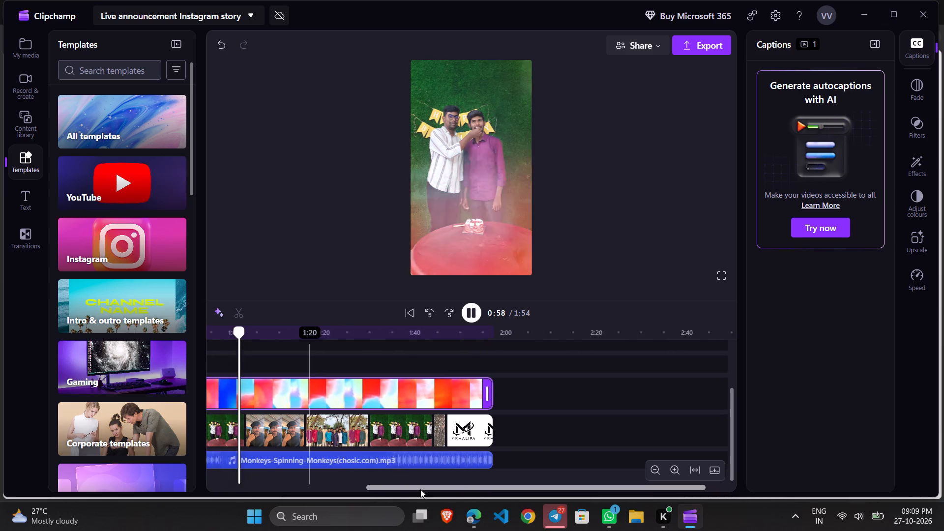
{"action": "left_click_drag", "start_coordinate": [420, 489], "coordinate": [376, 489]}
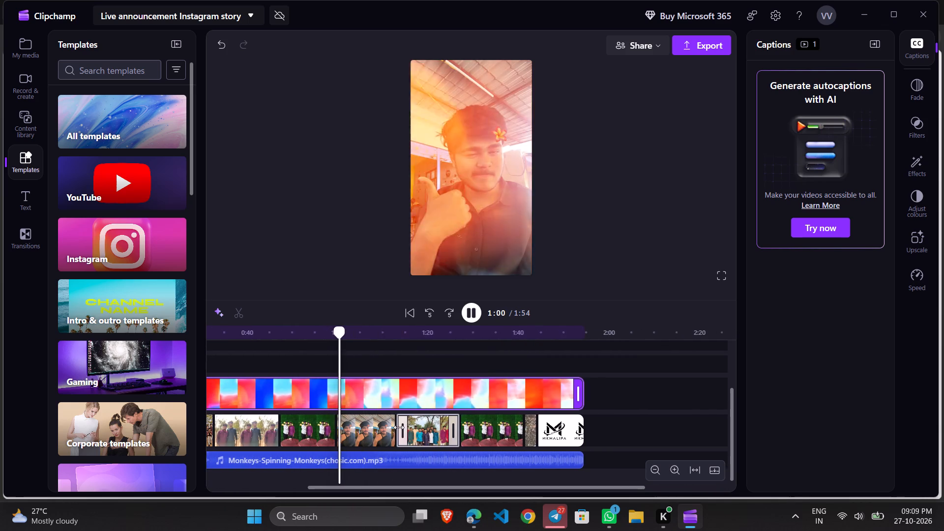
Examine the later photos, short clip, music and MKHALIFA logo clip during playback between about 1:00 and 1:11.
{"action": "left_click", "coordinate": [365, 432]}
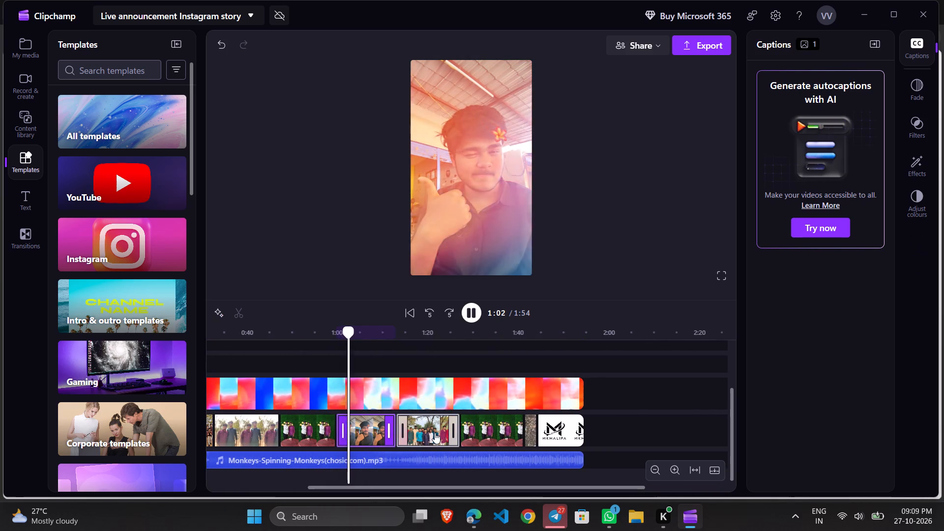
{"action": "left_click", "coordinate": [435, 433]}
{"action": "left_click", "coordinate": [478, 433]}
{"action": "left_click", "coordinate": [531, 438]}
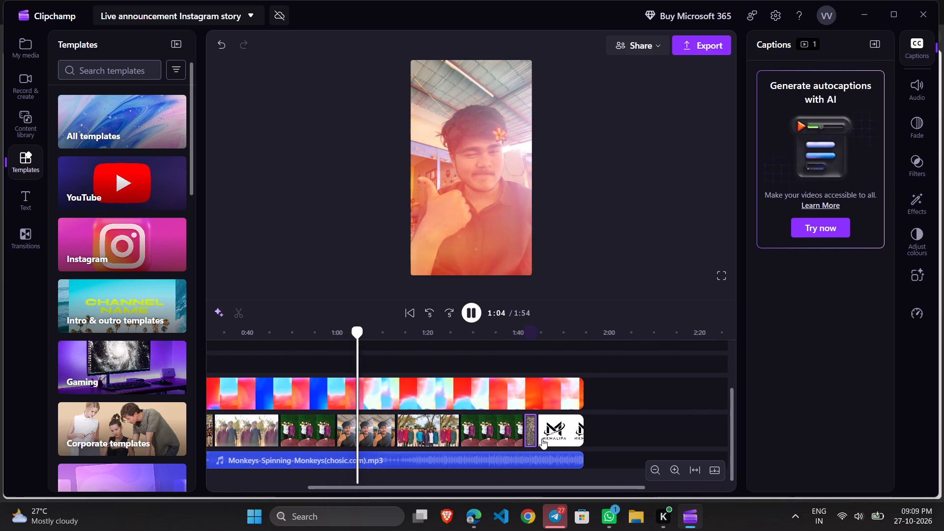
{"action": "left_click", "coordinate": [555, 435]}
{"action": "left_click", "coordinate": [505, 459]}
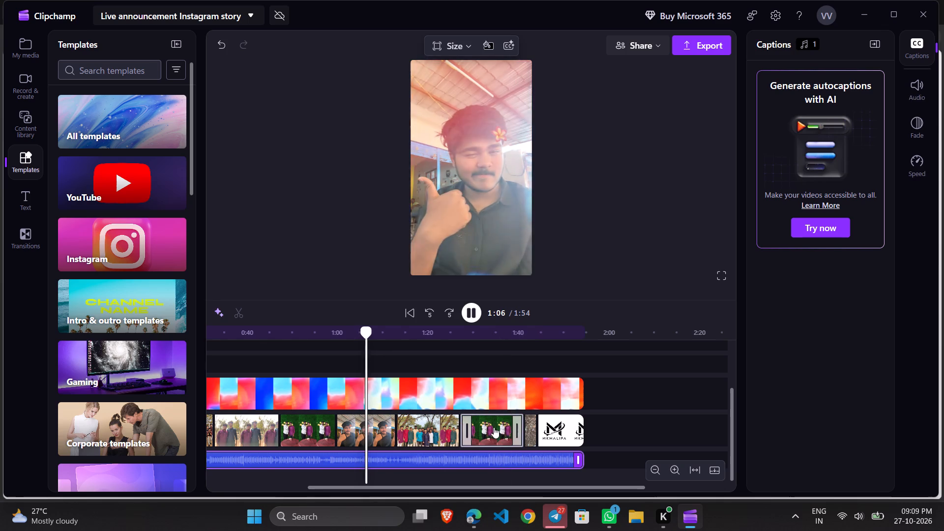
{"action": "left_click", "coordinate": [494, 427]}
{"action": "left_click", "coordinate": [547, 435]}
{"action": "left_click", "coordinate": [557, 432]}
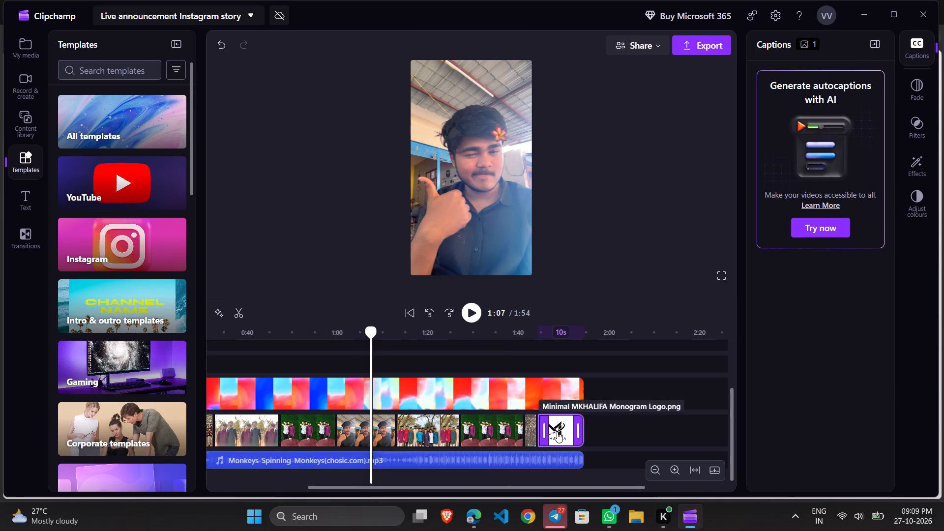
{"action": "left_click", "coordinate": [465, 319]}
{"action": "left_click", "coordinate": [534, 436]}
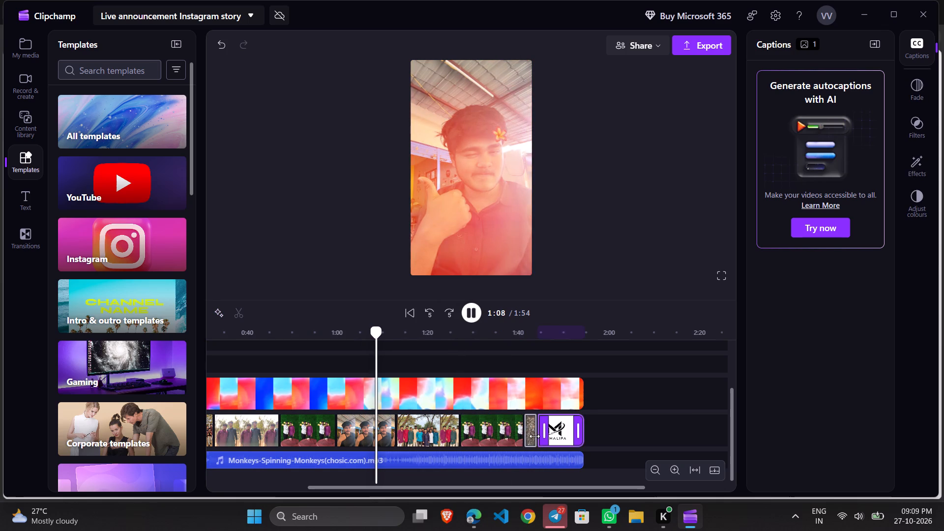
{"action": "left_click", "coordinate": [465, 314]}
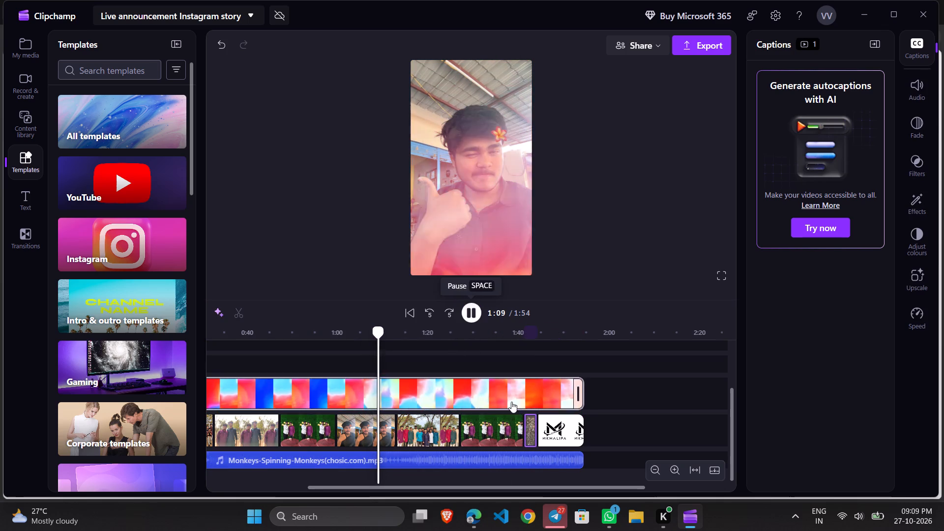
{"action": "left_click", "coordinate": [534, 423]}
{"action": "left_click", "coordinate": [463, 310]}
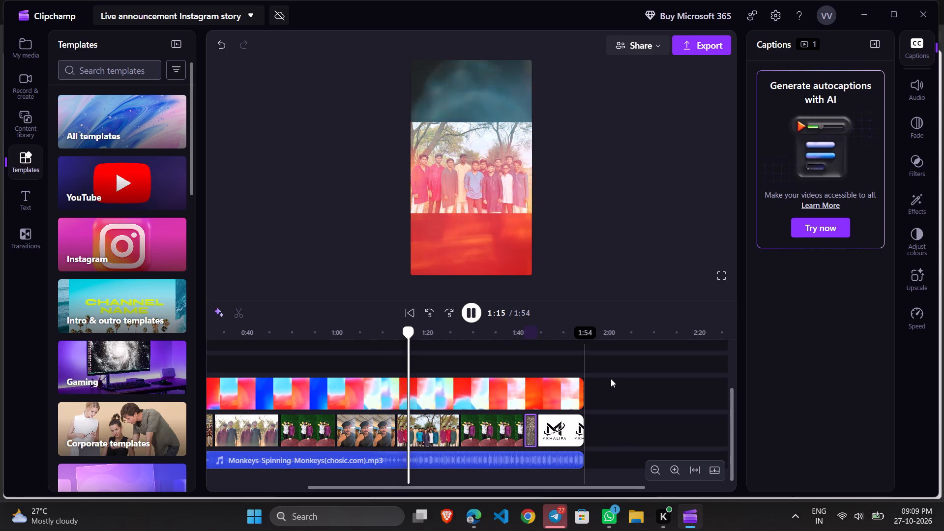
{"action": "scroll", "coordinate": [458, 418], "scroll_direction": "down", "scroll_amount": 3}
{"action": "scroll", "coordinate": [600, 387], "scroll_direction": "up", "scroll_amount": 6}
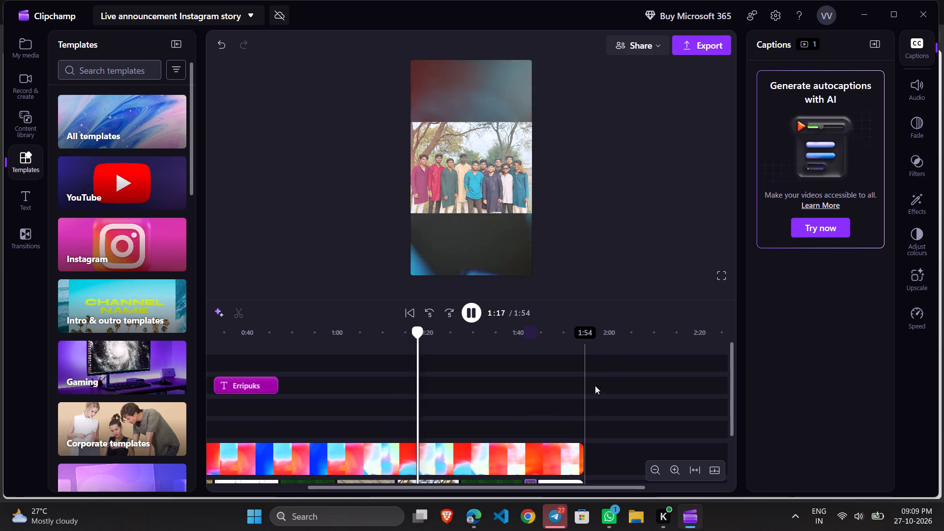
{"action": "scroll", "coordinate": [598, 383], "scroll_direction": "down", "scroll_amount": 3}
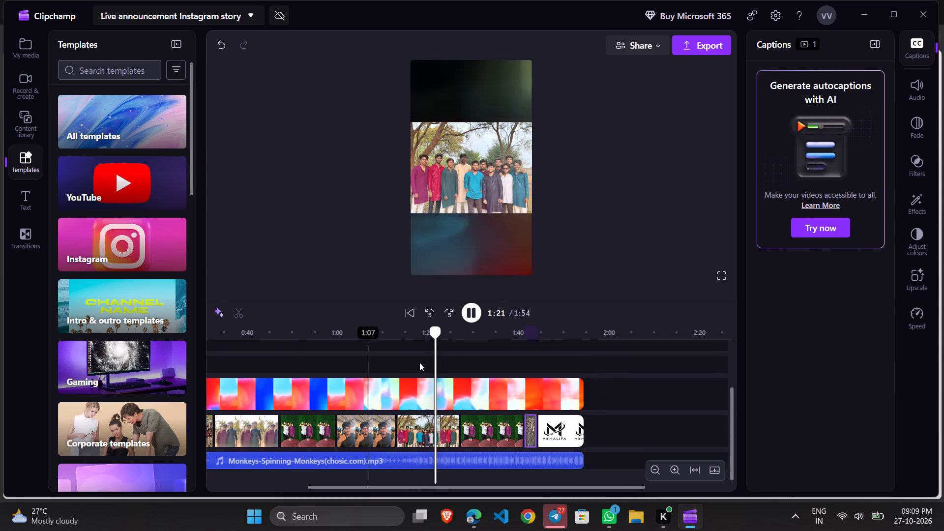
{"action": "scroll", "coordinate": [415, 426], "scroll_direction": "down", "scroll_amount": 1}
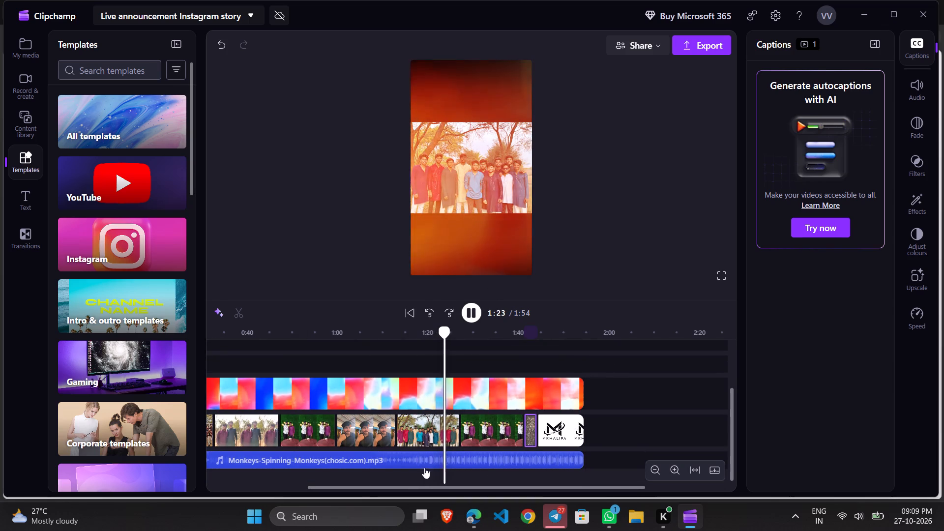
Delete the short red, yellow, blue light leaks overlay clip at the very start of the overlay track.
{"action": "left_click_drag", "start_coordinate": [413, 487], "coordinate": [178, 470]}
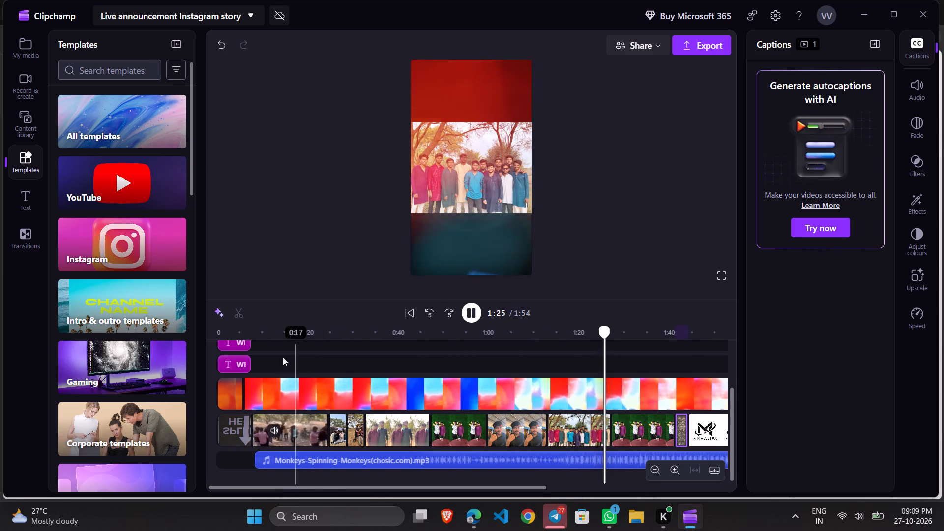
{"action": "left_click", "coordinate": [278, 396]}
{"action": "left_click", "coordinate": [224, 394]}
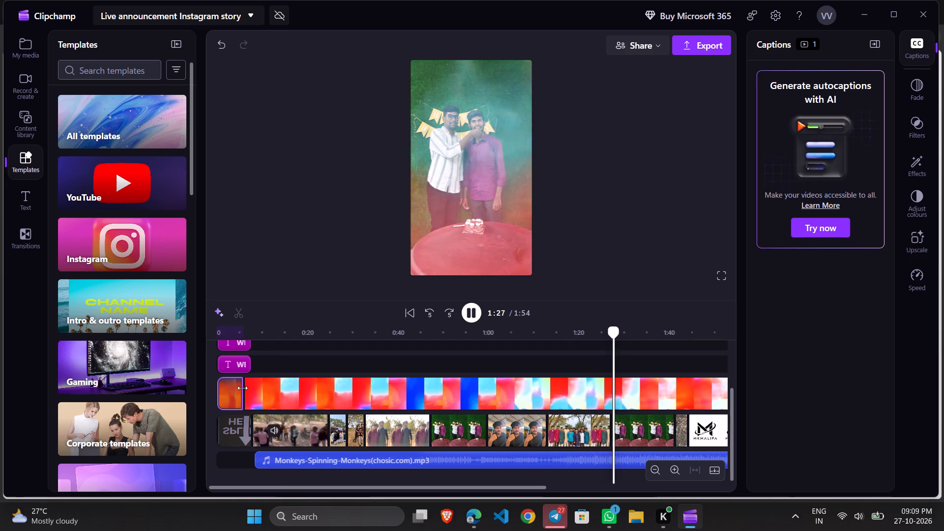
{"action": "left_click", "coordinate": [266, 393]}
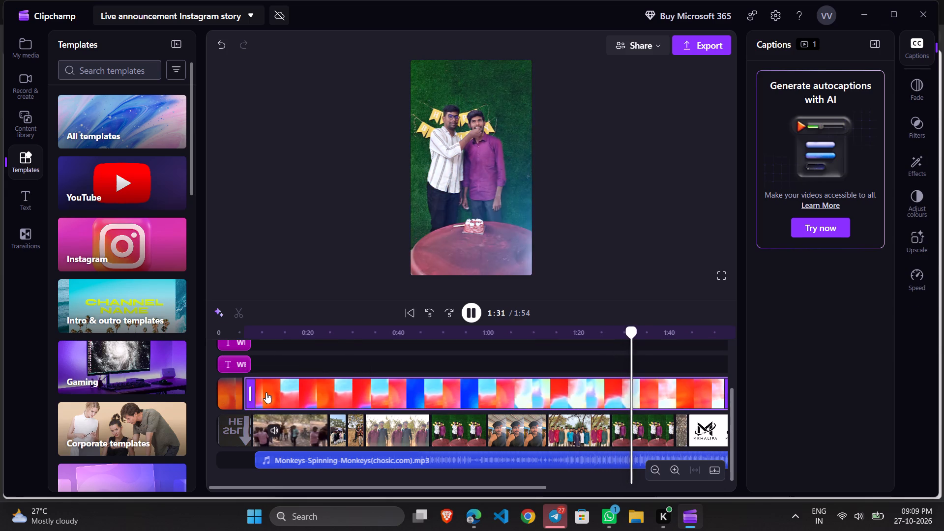
{"action": "left_click", "coordinate": [237, 389]}
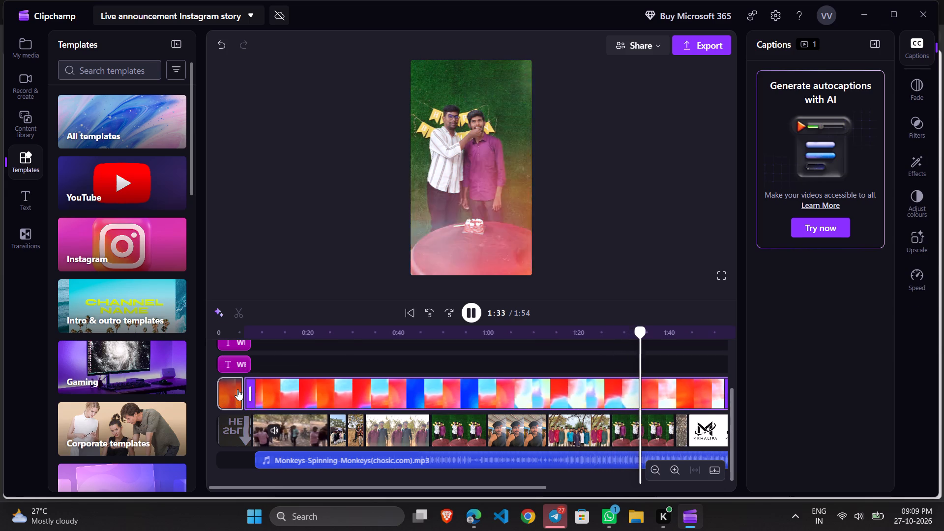
{"action": "right_click", "coordinate": [237, 387]}
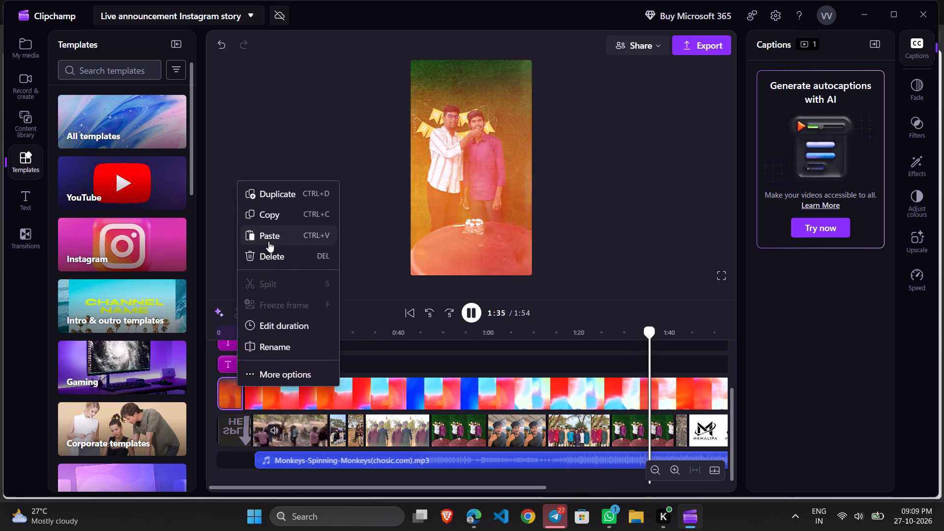
{"action": "left_click", "coordinate": [260, 255]}
Extend the remaining light leaks overlay clip back to the beginning of the timeline.
{"action": "left_click", "coordinate": [260, 391]}
{"action": "left_click_drag", "start_coordinate": [250, 394], "coordinate": [212, 394]}
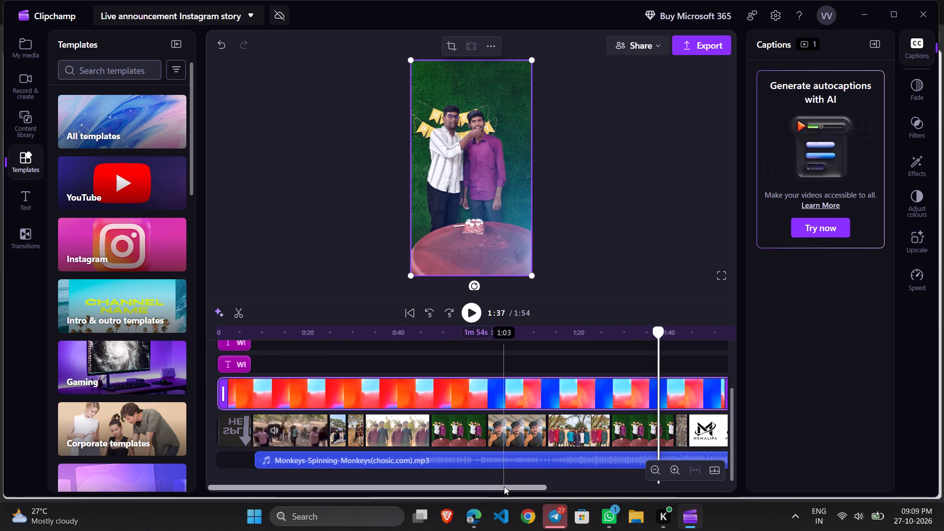
Play the video from about 0:02 to examine the extended light leaks overlay across the opening clips and first photos.
{"action": "left_click_drag", "start_coordinate": [504, 486], "coordinate": [298, 469]}
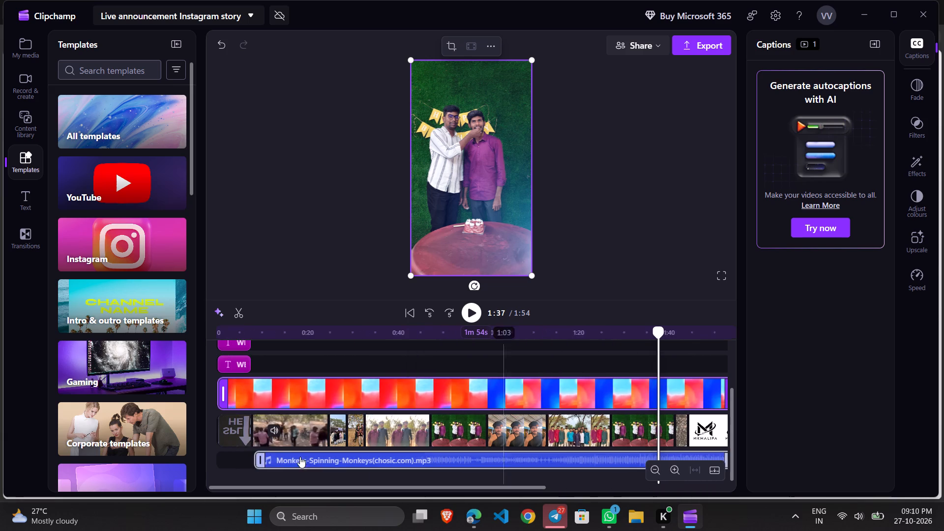
{"action": "double_click", "coordinate": [230, 379]}
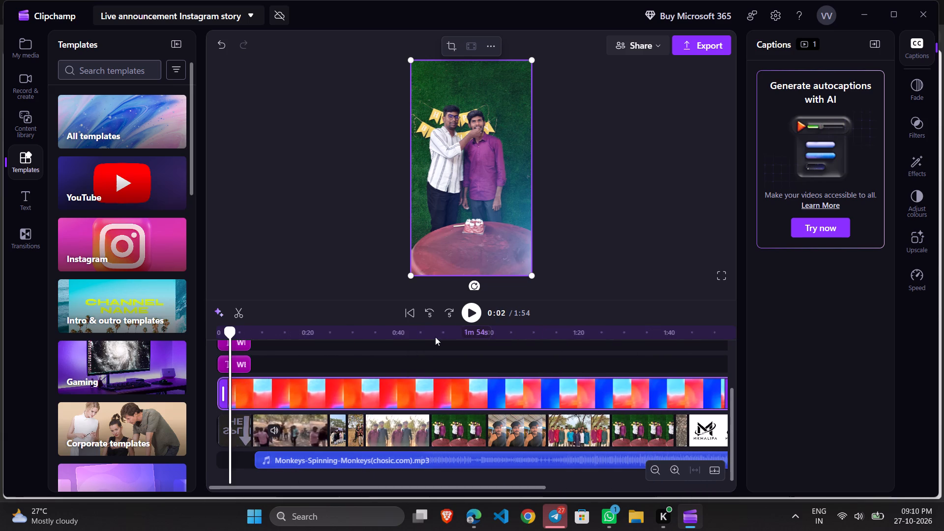
{"action": "left_click", "coordinate": [475, 317]}
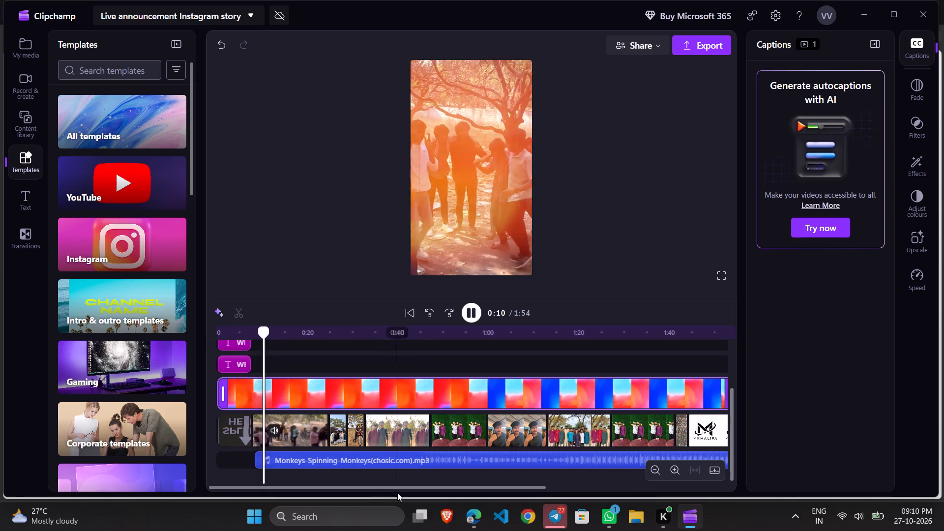
{"action": "left_click_drag", "start_coordinate": [398, 488], "coordinate": [442, 485]}
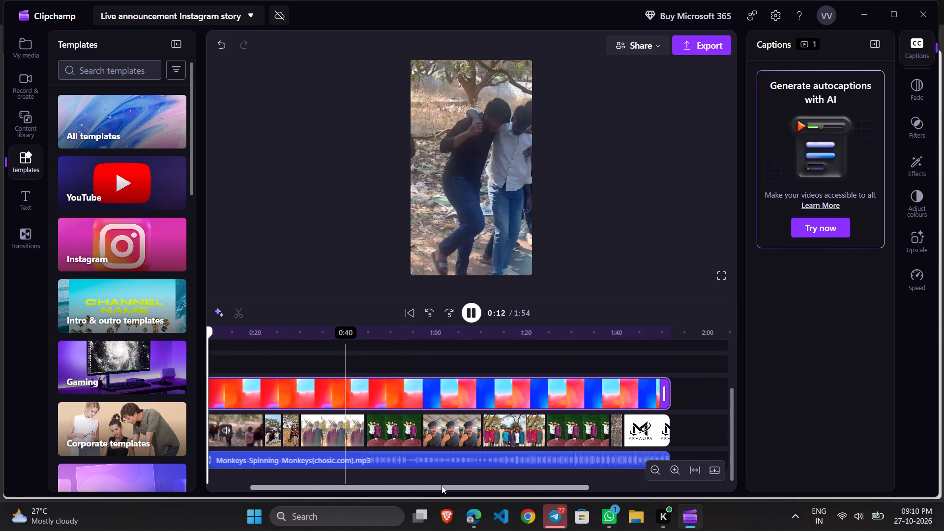
{"action": "left_click_drag", "start_coordinate": [442, 485], "coordinate": [442, 478]}
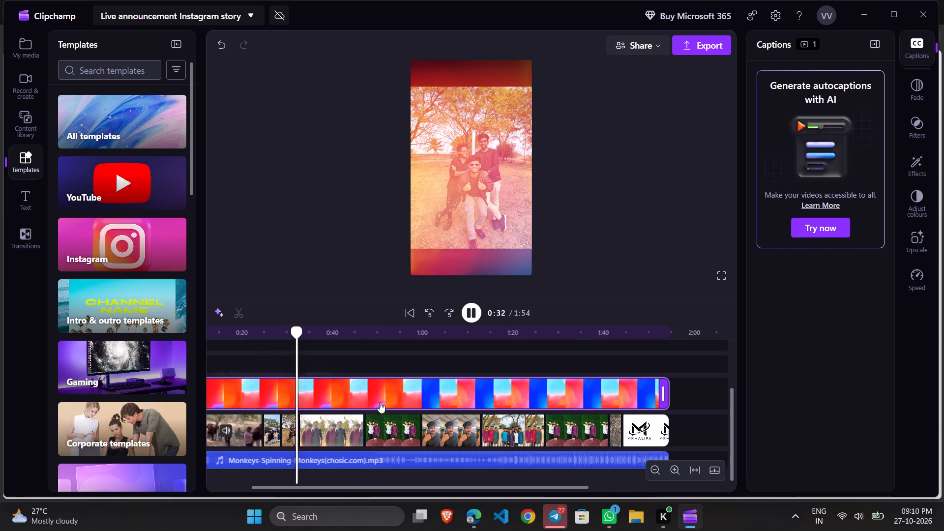
{"action": "left_click", "coordinate": [466, 396]}
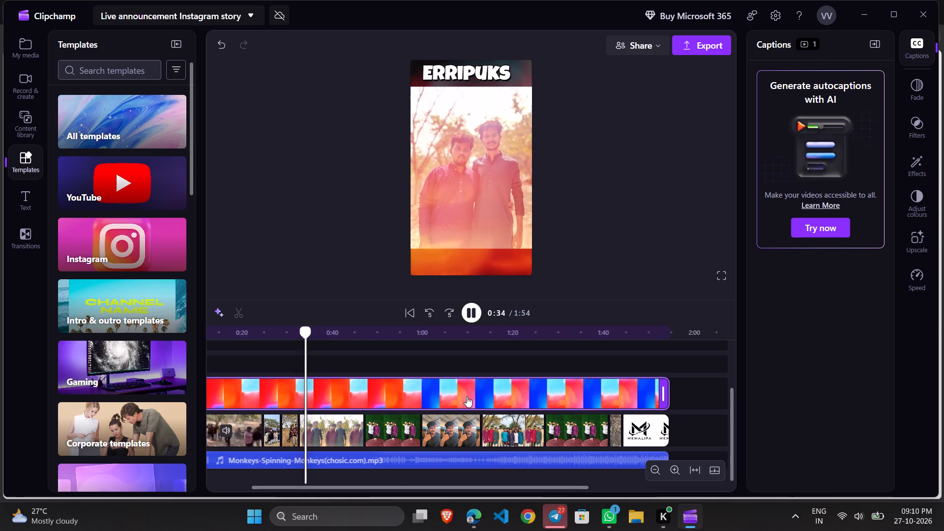
Check the photos, short clips, group video and MKHALIFA logo one by one along the main track during playback.
{"action": "left_click", "coordinate": [452, 430]}
{"action": "left_click", "coordinate": [503, 420]}
{"action": "left_click", "coordinate": [560, 424]}
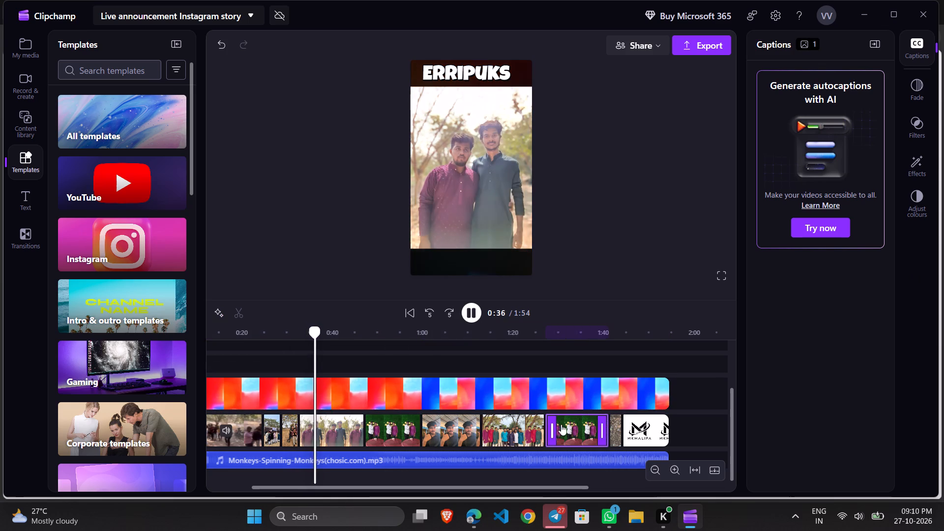
{"action": "left_click", "coordinate": [614, 430]}
{"action": "left_click", "coordinate": [646, 424]}
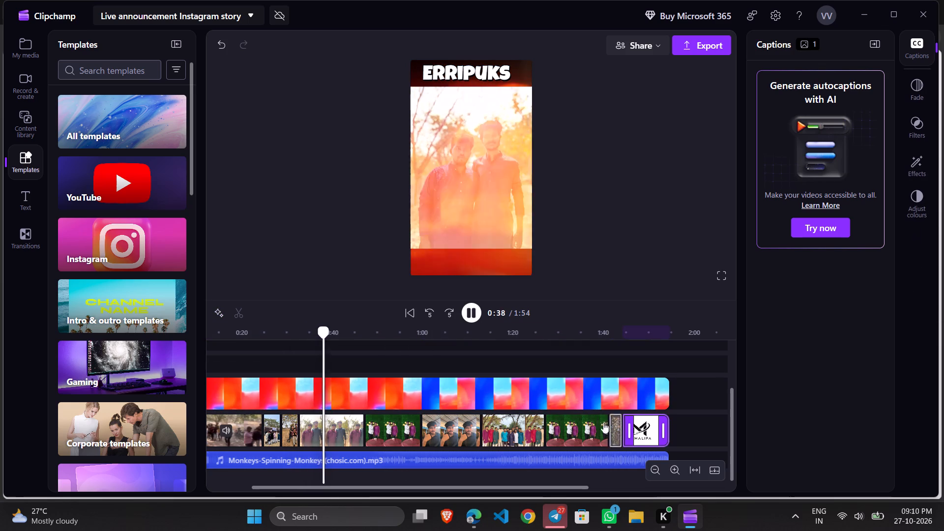
{"action": "left_click", "coordinate": [574, 428]}
{"action": "left_click", "coordinate": [519, 427]}
{"action": "left_click", "coordinate": [454, 423]}
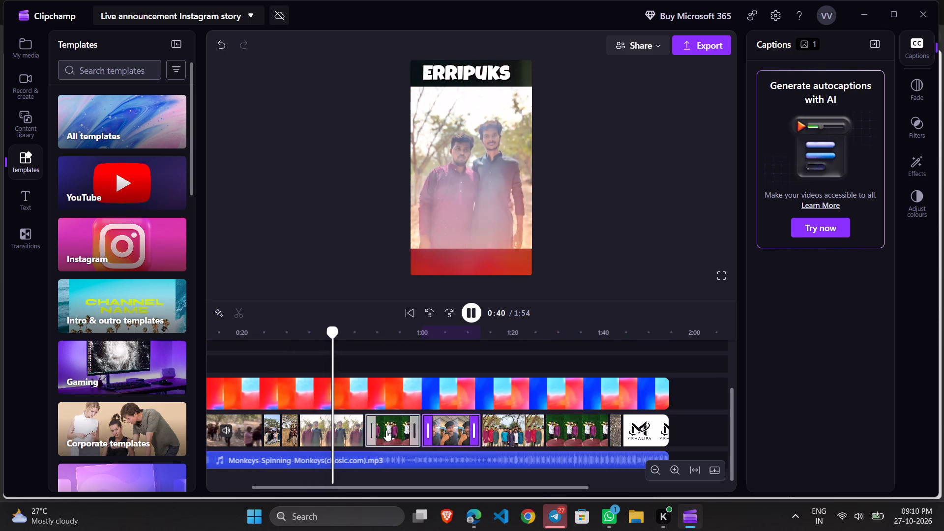
{"action": "left_click", "coordinate": [385, 431]}
{"action": "left_click", "coordinate": [337, 427]}
{"action": "left_click", "coordinate": [290, 430]}
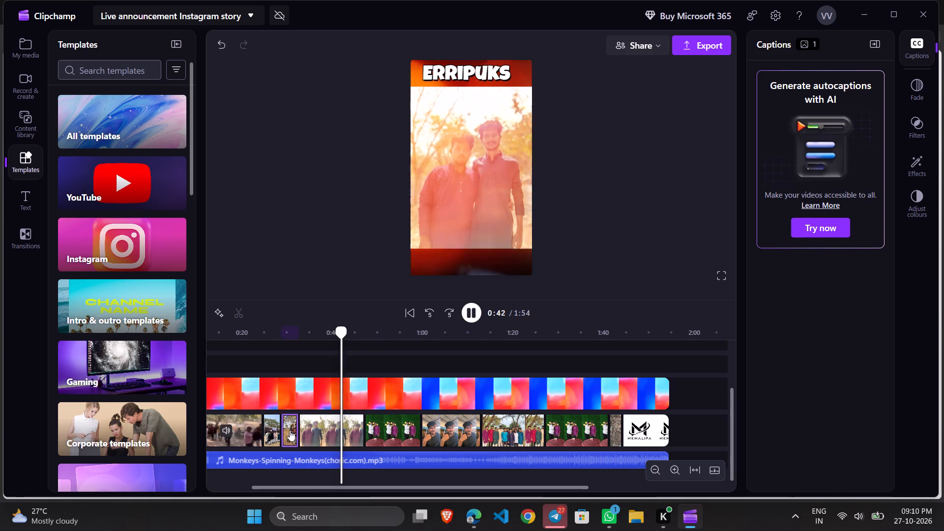
{"action": "left_click", "coordinate": [269, 432]}
{"action": "left_click", "coordinate": [244, 432]}
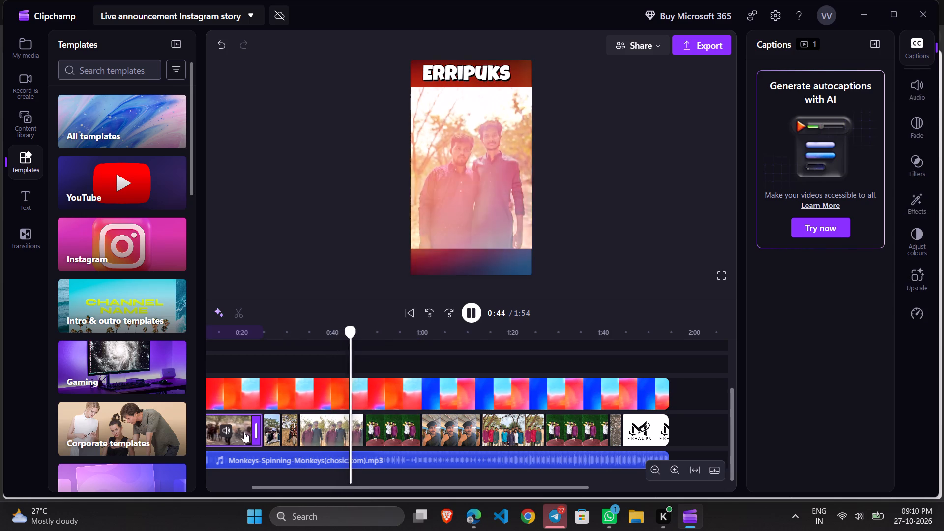
{"action": "left_click", "coordinate": [637, 422]}
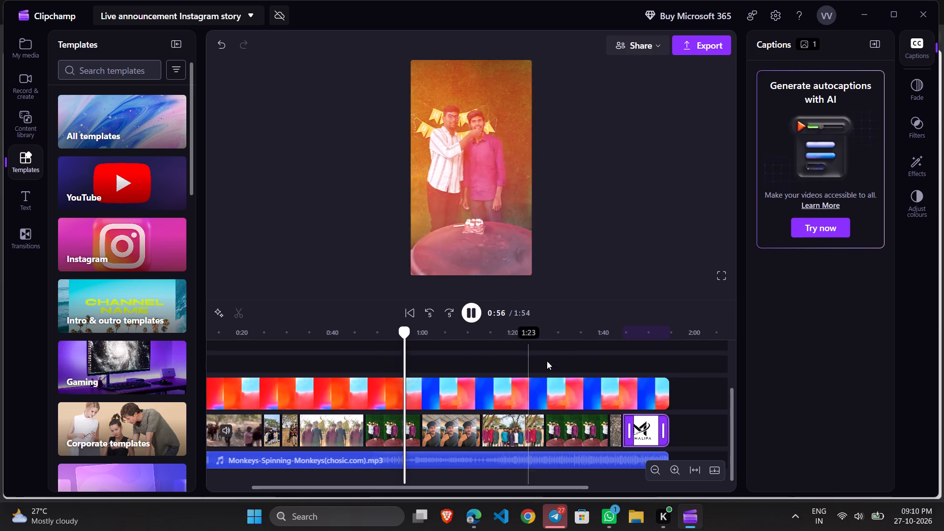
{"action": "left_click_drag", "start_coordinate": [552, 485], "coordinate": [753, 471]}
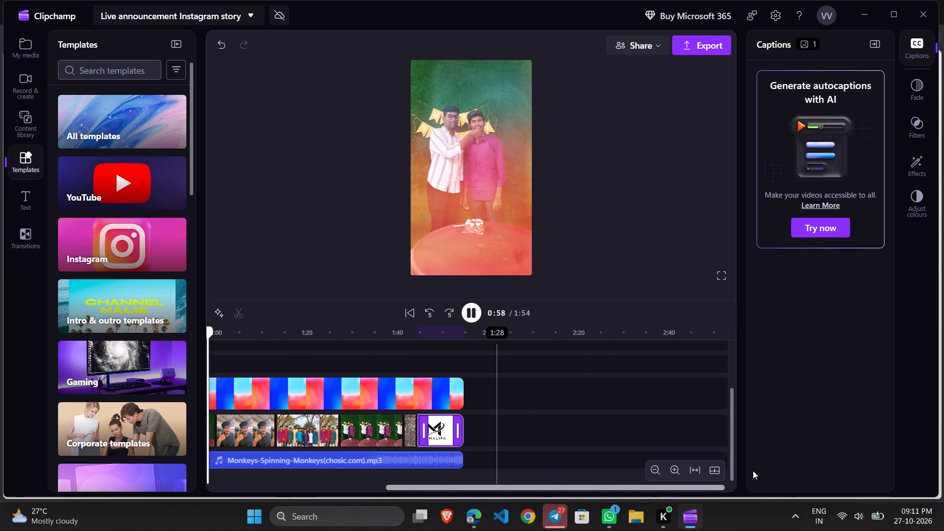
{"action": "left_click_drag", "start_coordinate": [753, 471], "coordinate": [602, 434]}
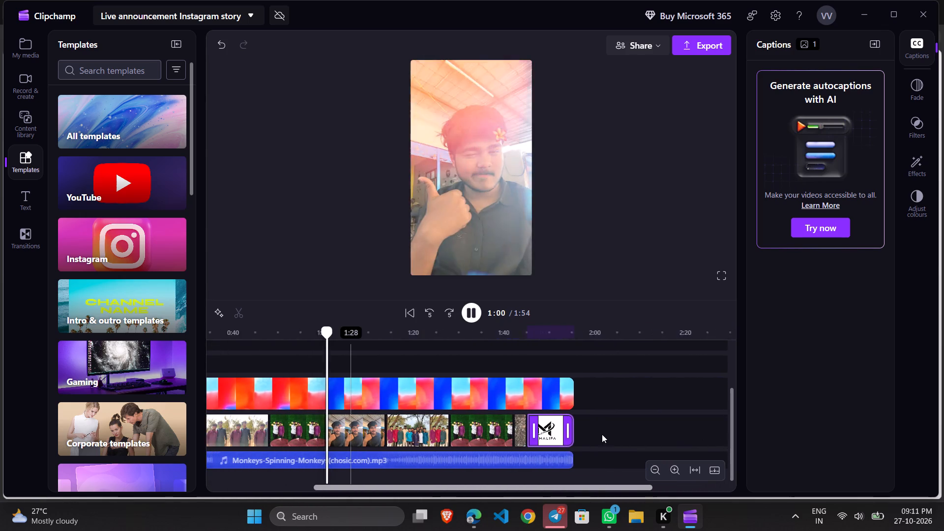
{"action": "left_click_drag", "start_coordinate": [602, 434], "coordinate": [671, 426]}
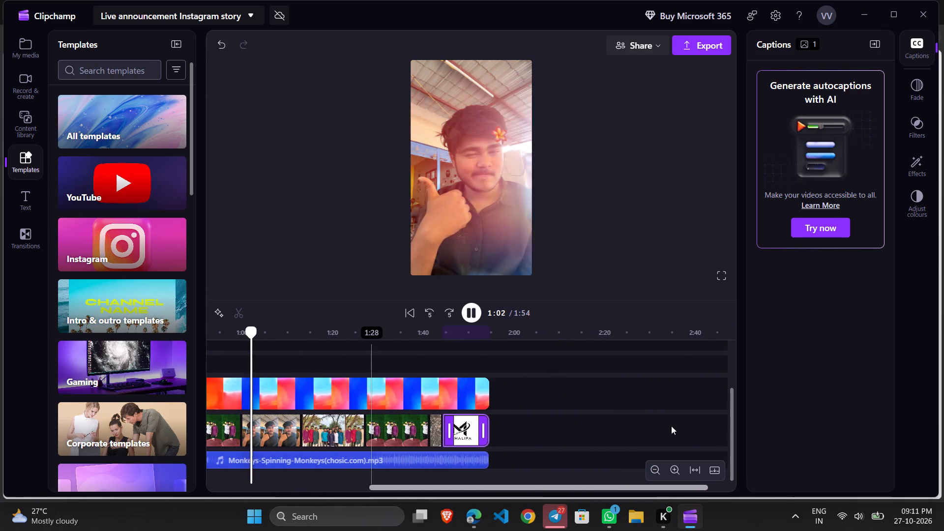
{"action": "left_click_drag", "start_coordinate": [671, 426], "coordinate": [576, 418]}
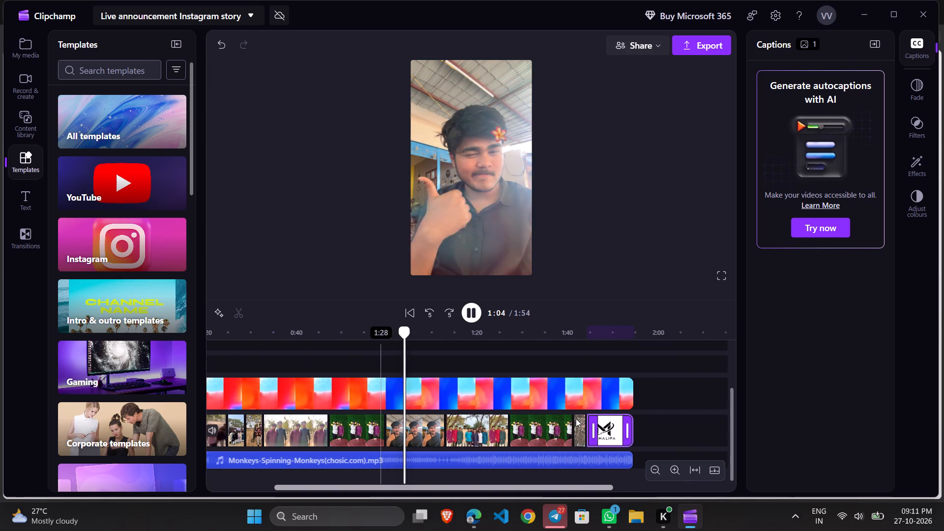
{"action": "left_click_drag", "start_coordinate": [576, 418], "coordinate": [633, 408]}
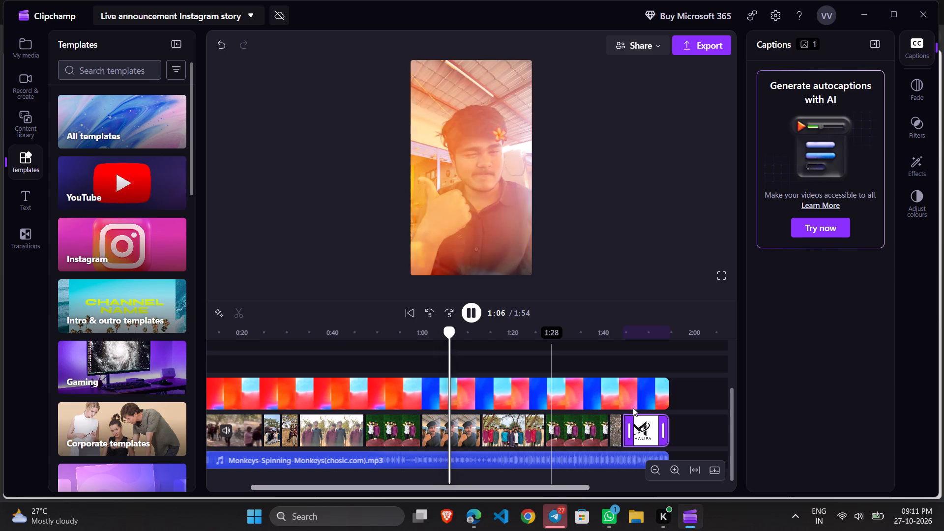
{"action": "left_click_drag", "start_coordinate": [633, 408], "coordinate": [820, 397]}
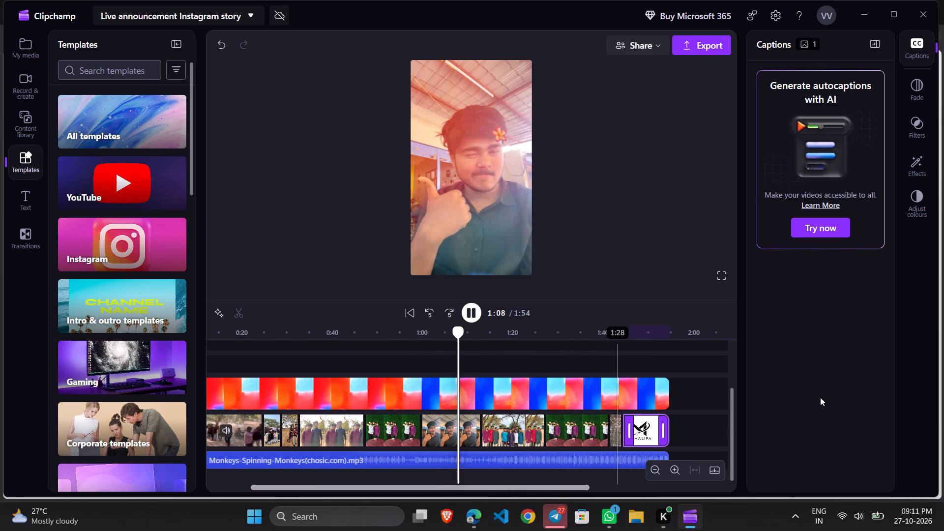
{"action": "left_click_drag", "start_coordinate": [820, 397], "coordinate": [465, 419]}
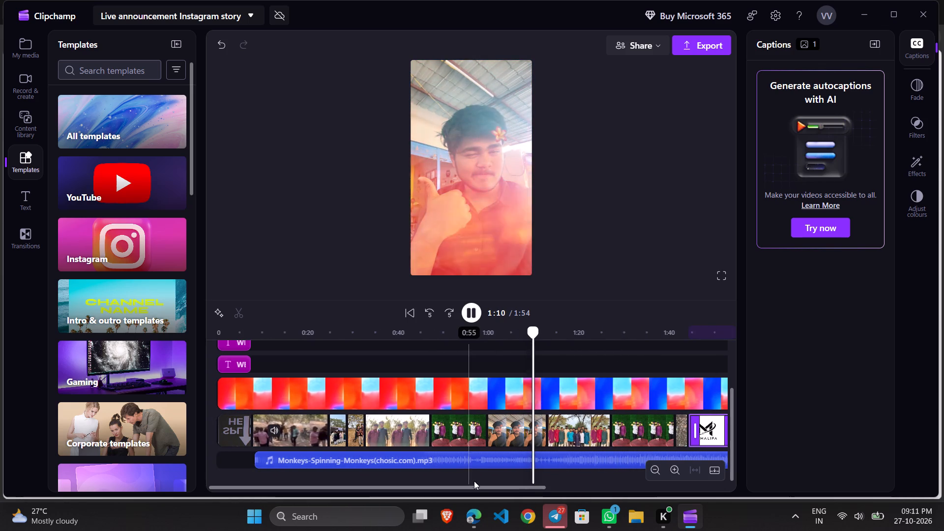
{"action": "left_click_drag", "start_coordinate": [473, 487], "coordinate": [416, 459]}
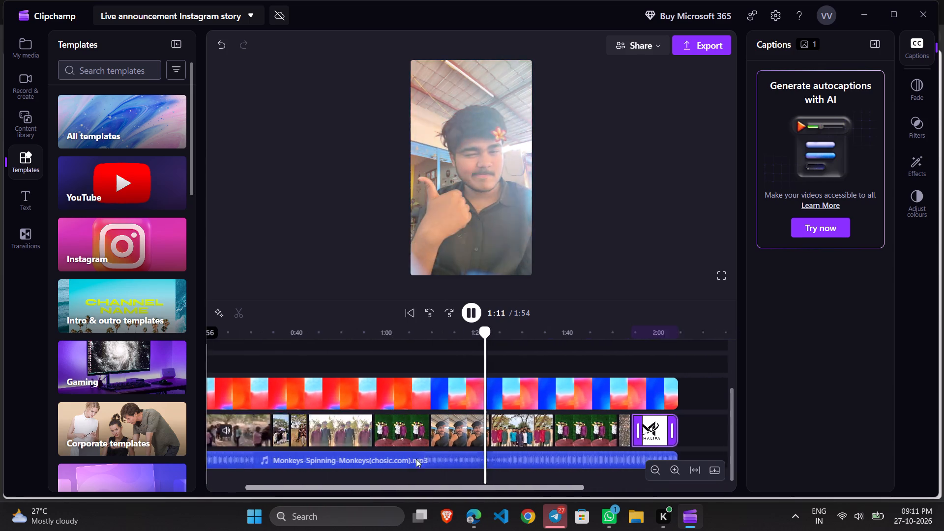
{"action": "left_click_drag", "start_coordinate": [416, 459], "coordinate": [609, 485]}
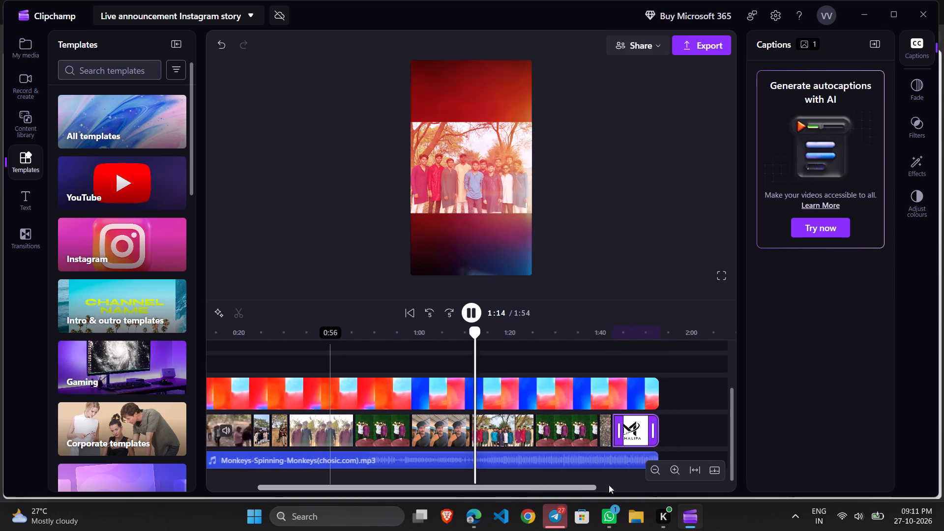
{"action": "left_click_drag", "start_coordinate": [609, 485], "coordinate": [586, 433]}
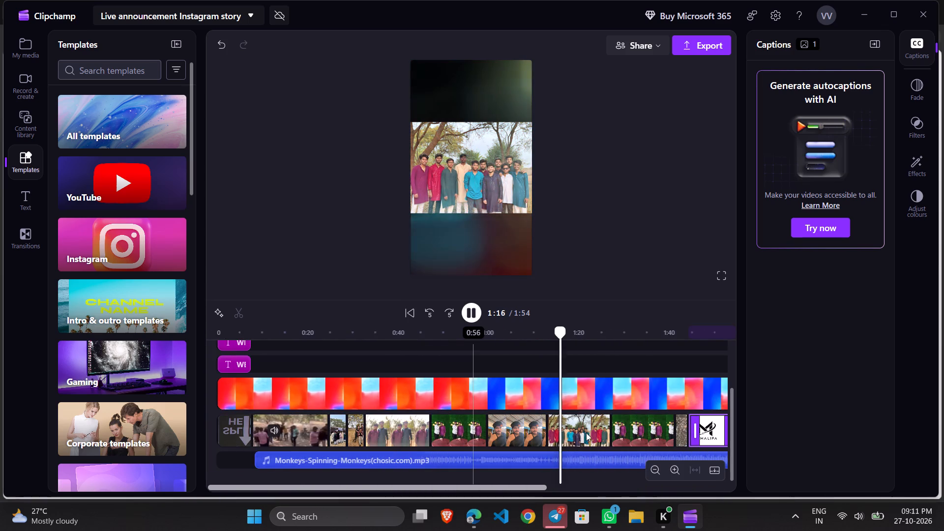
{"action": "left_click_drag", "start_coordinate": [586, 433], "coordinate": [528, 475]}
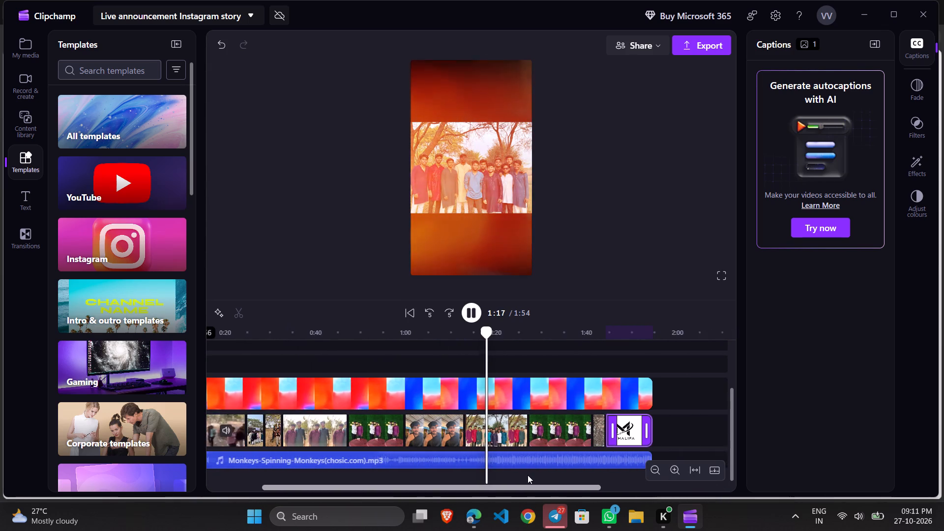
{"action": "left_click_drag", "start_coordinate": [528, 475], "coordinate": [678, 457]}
Play the story's ending from the last cake photo into the MKHALIFA logo to check the light leaks overlay.
{"action": "left_click", "coordinate": [580, 390]}
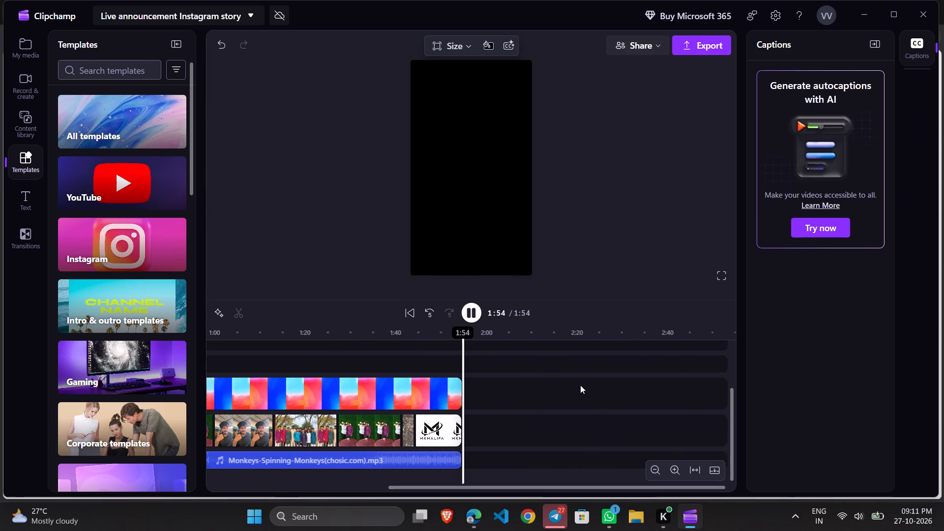
{"action": "double_click", "coordinate": [347, 399]}
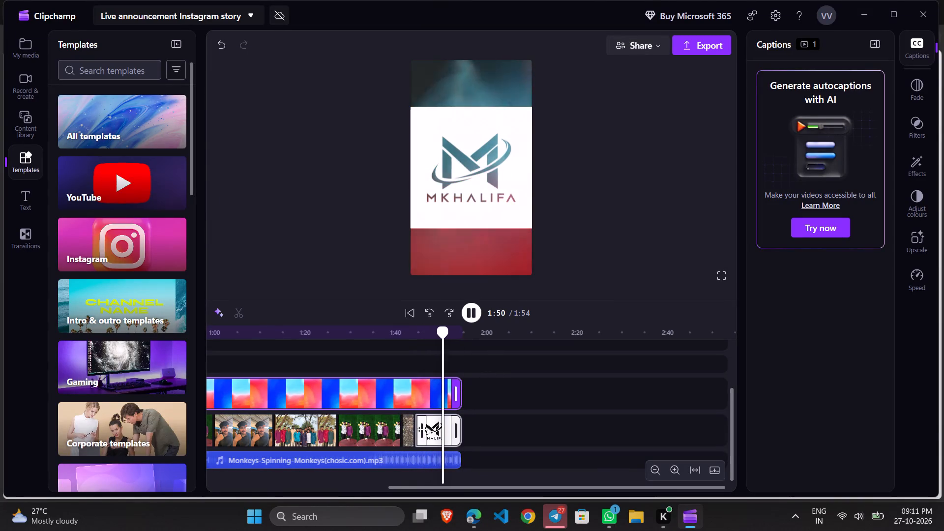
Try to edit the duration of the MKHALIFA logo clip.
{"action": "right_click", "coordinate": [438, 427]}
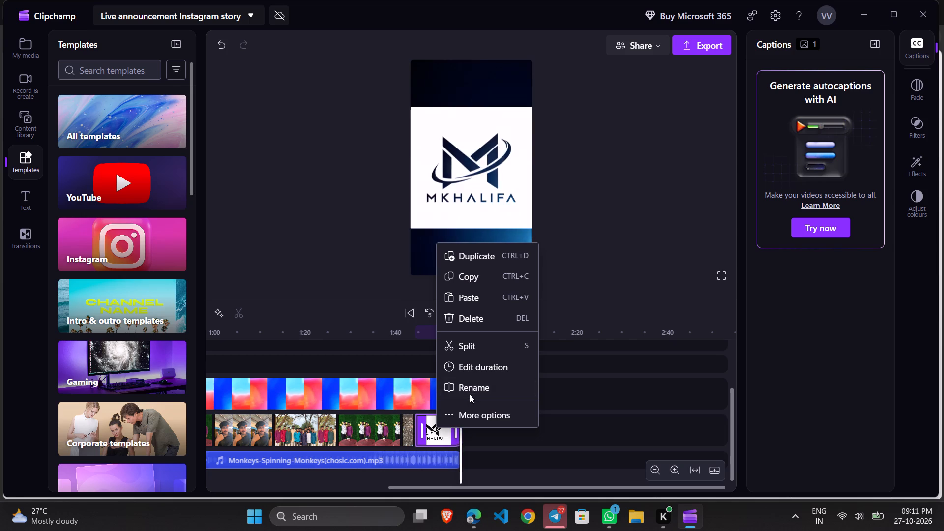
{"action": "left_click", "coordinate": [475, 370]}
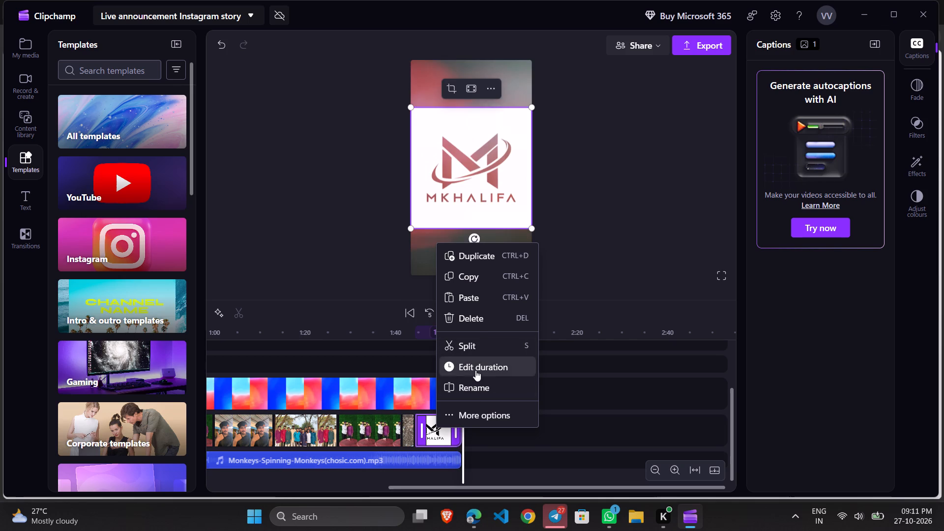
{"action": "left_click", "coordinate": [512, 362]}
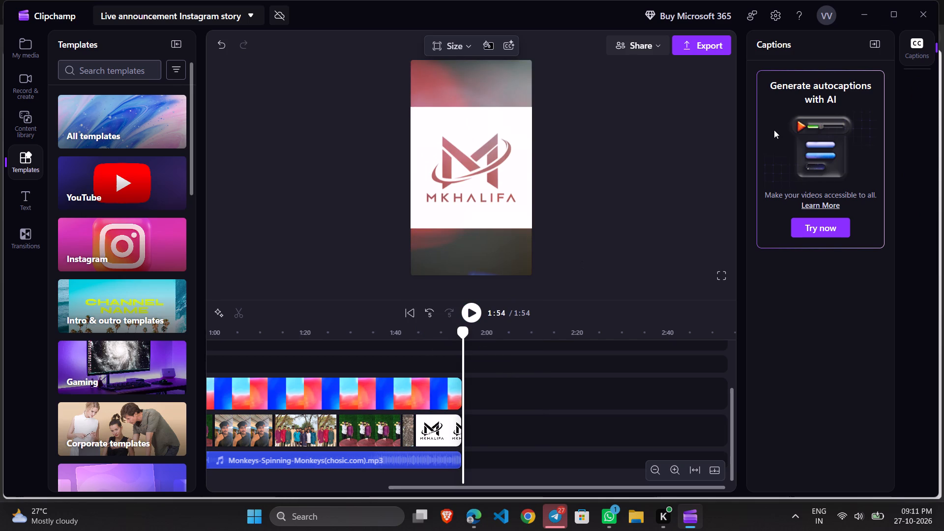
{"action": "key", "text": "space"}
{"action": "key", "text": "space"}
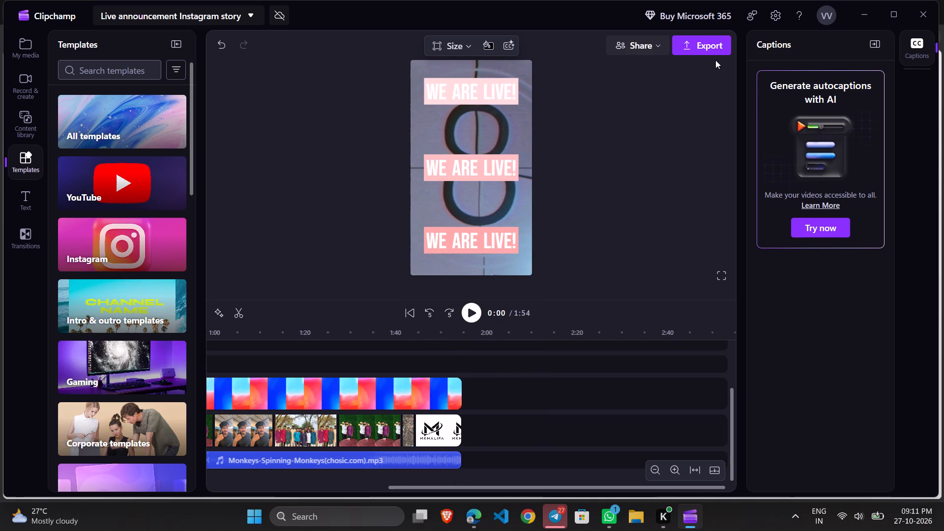
Set the video's export quality to 480p, using the additional quality options.
{"action": "left_click", "coordinate": [716, 53]}
{"action": "left_click", "coordinate": [640, 156]}
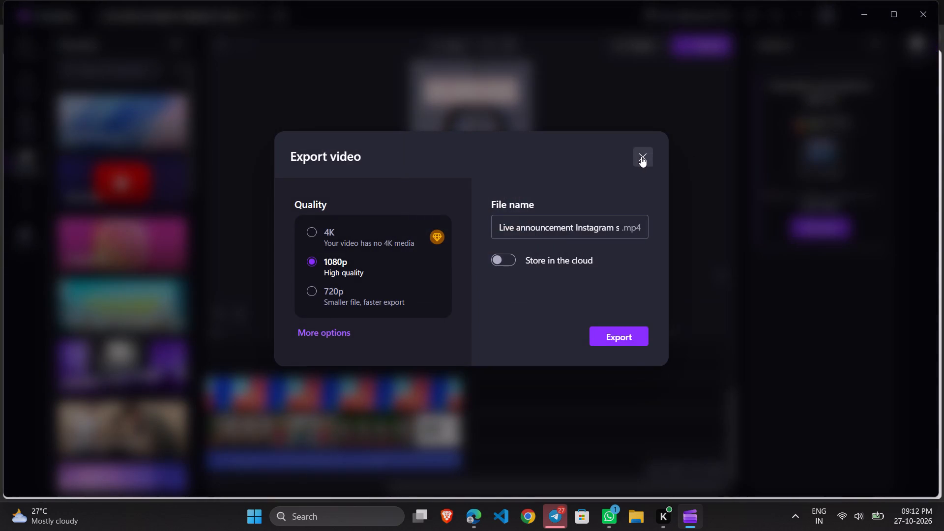
{"action": "left_click", "coordinate": [704, 43]}
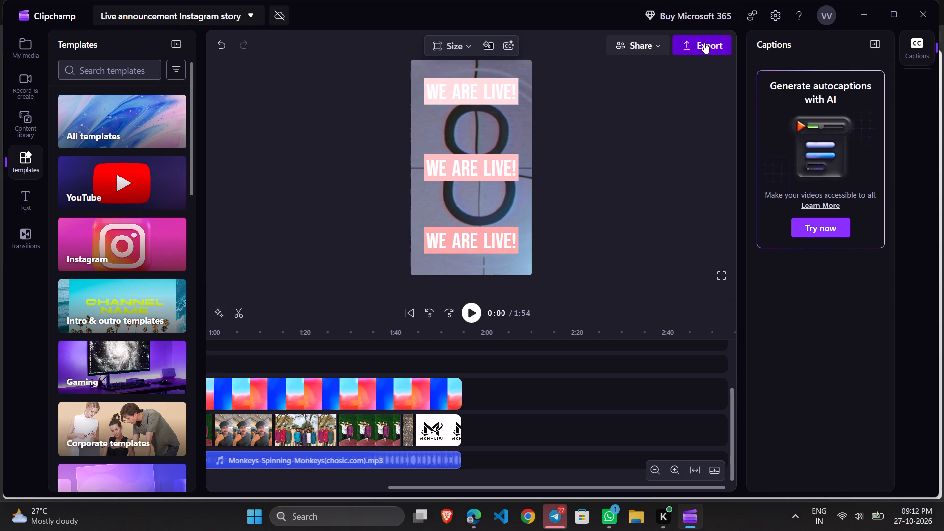
{"action": "left_click", "coordinate": [332, 301]}
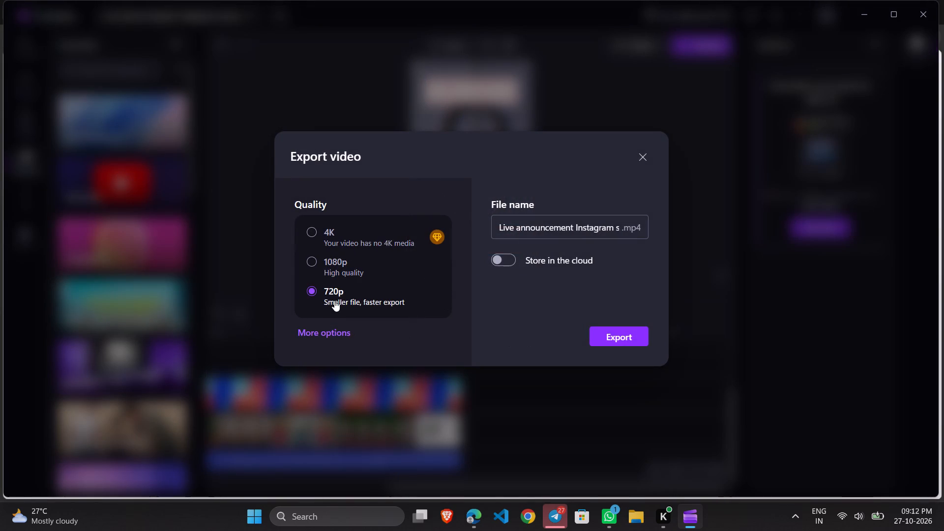
{"action": "scroll", "coordinate": [337, 298], "scroll_direction": "down", "scroll_amount": 4}
{"action": "left_click", "coordinate": [322, 331]}
{"action": "left_click", "coordinate": [332, 310]}
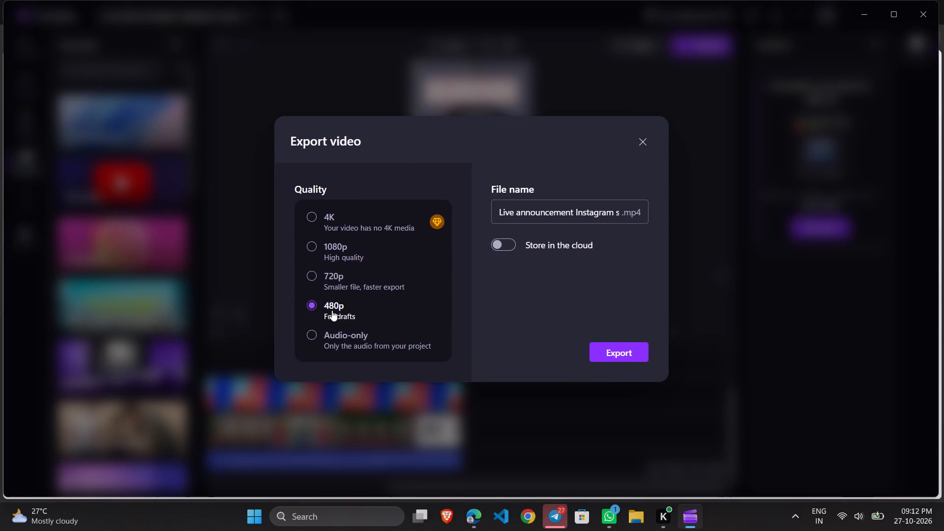
{"action": "left_click", "coordinate": [334, 345]}
{"action": "left_click", "coordinate": [335, 310]}
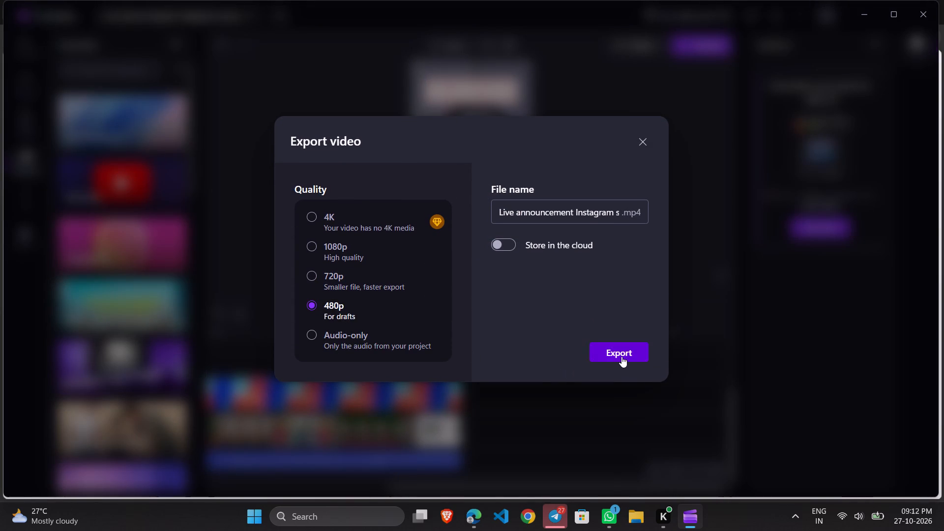
Export the finished story at 480p as "Live announcement Instagram story.mp4", keeping cloud storage off.
{"action": "left_click", "coordinate": [621, 356]}
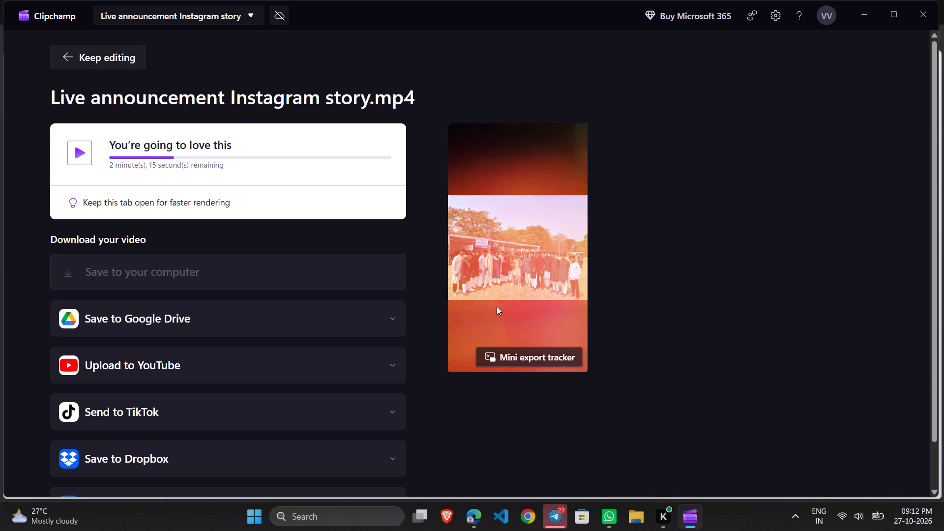
{"action": "left_click", "coordinate": [720, 188]}
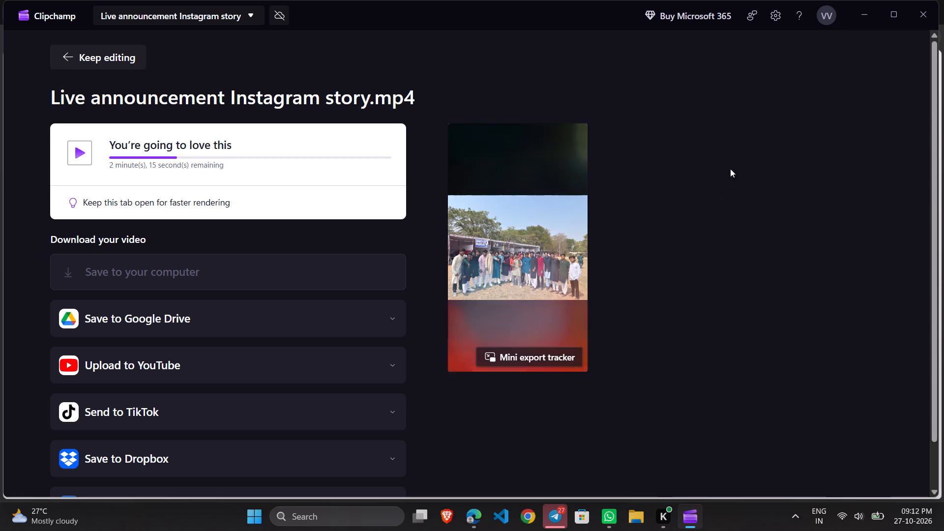
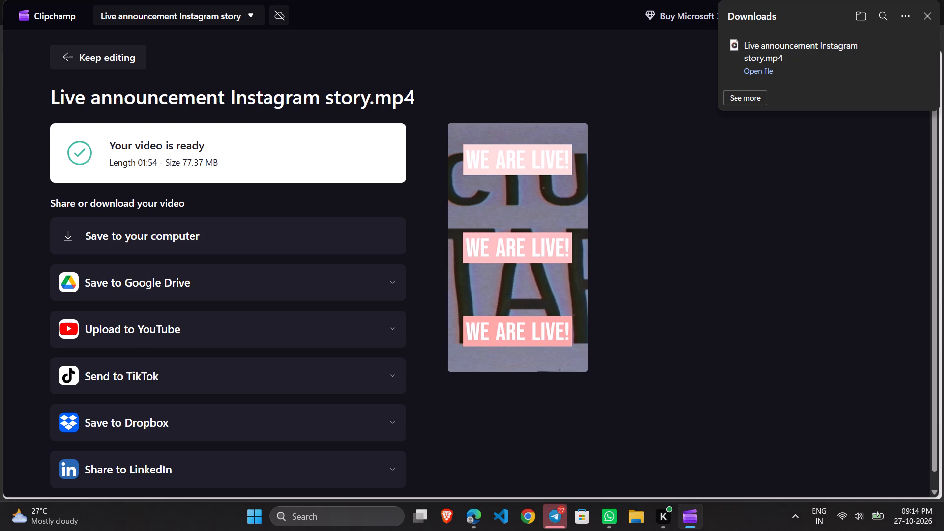
Close the downloads pop-up and start saving a copy of the exported Live announcement Instagram story video to the computer.
{"action": "left_click", "coordinate": [810, 288]}
{"action": "double_click", "coordinate": [937, 15]}
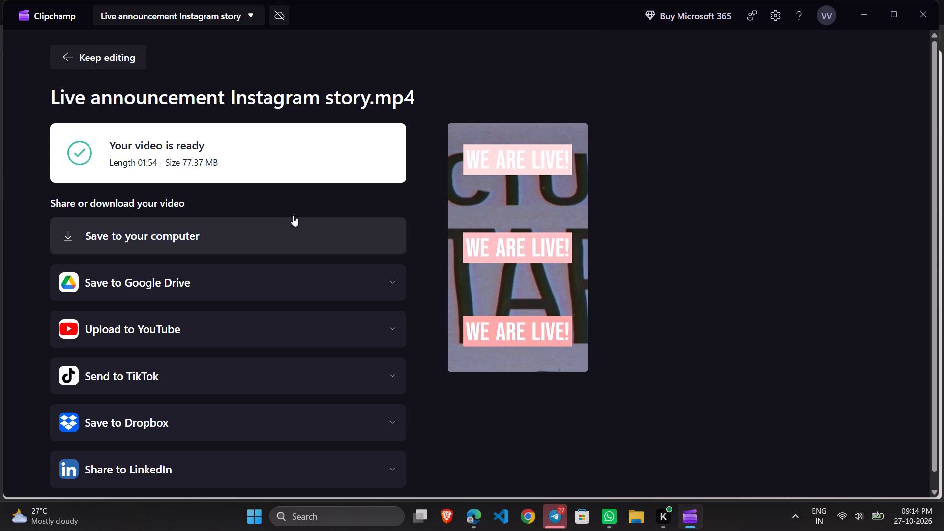
{"action": "left_click", "coordinate": [744, 316]}
{"action": "left_click", "coordinate": [279, 242]}
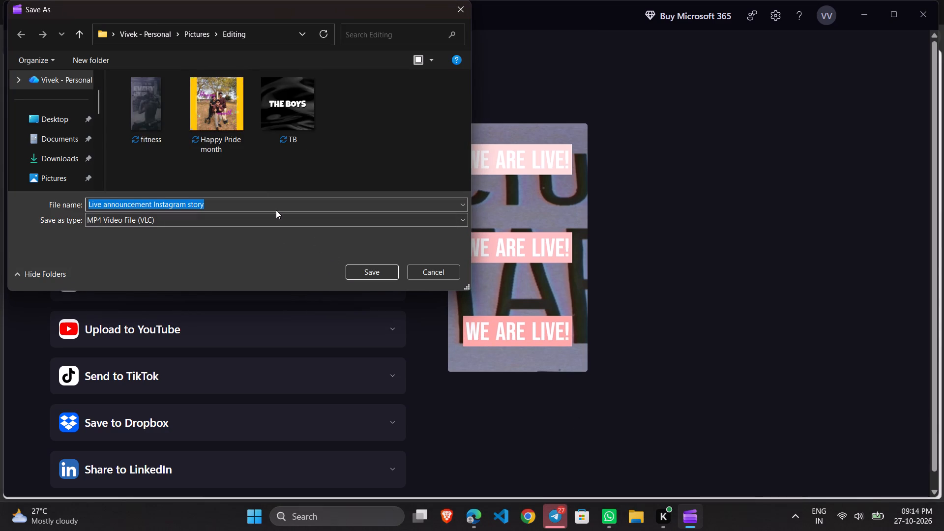
Save the exported video to the Editing folder as an MP4 named "Live funny".
{"action": "key", "text": "BackSpace"}
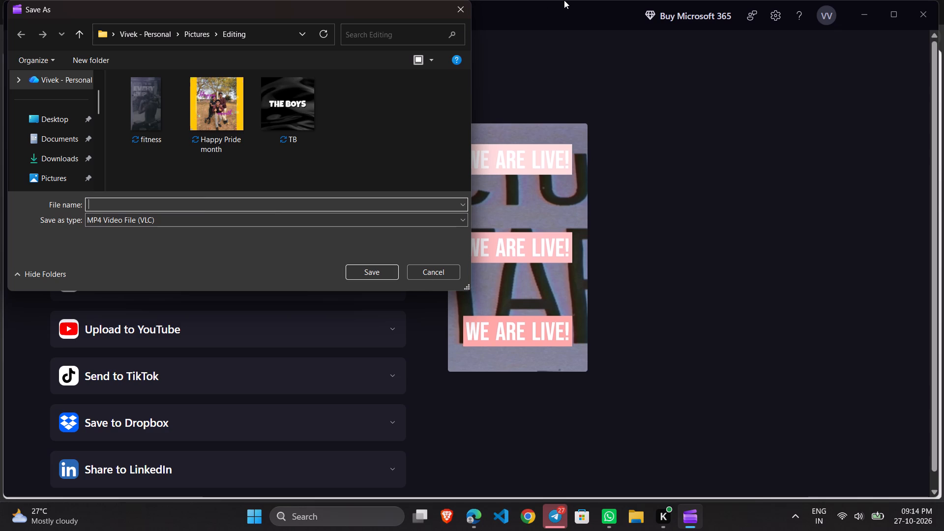
{"action": "type", "text": "Live"}
{"action": "key", "text": "space"}
{"action": "type", "text": "funny"}
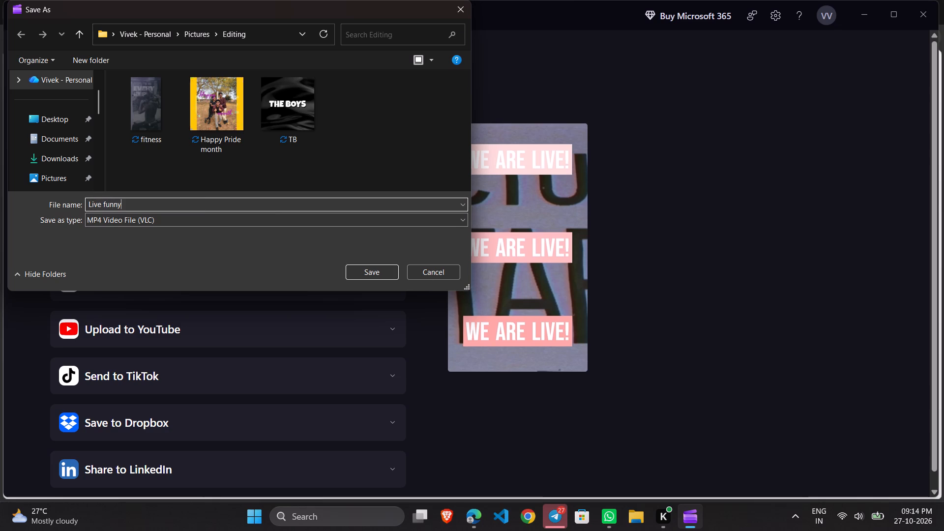
{"action": "left_click", "coordinate": [379, 269]}
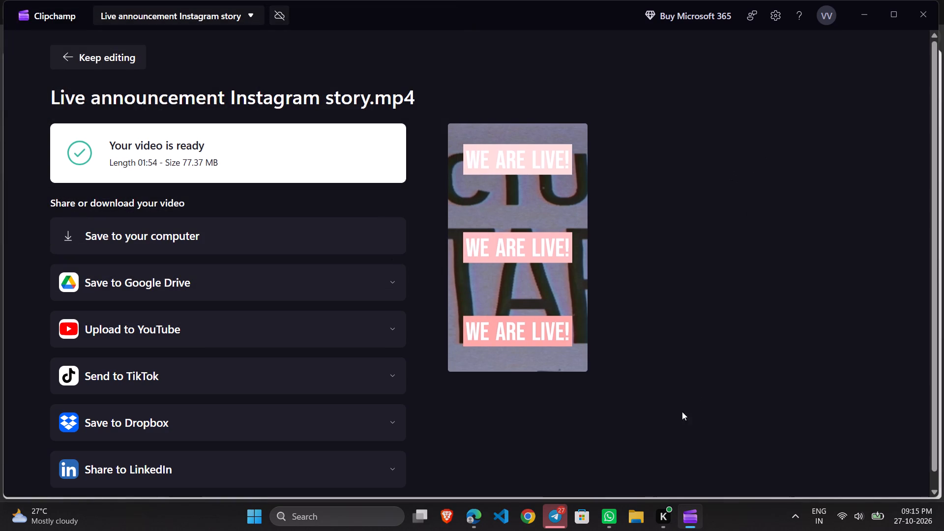
Switch to File Explorer, find the Live funny video in the Editing folder inside Pictures, and open it for playback.
{"action": "left_click", "coordinate": [632, 508]}
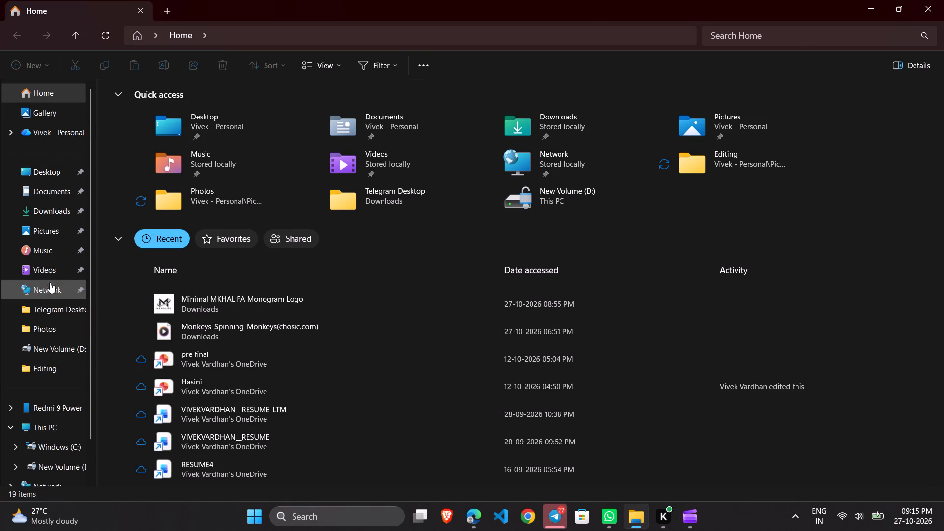
{"action": "left_click", "coordinate": [49, 269]}
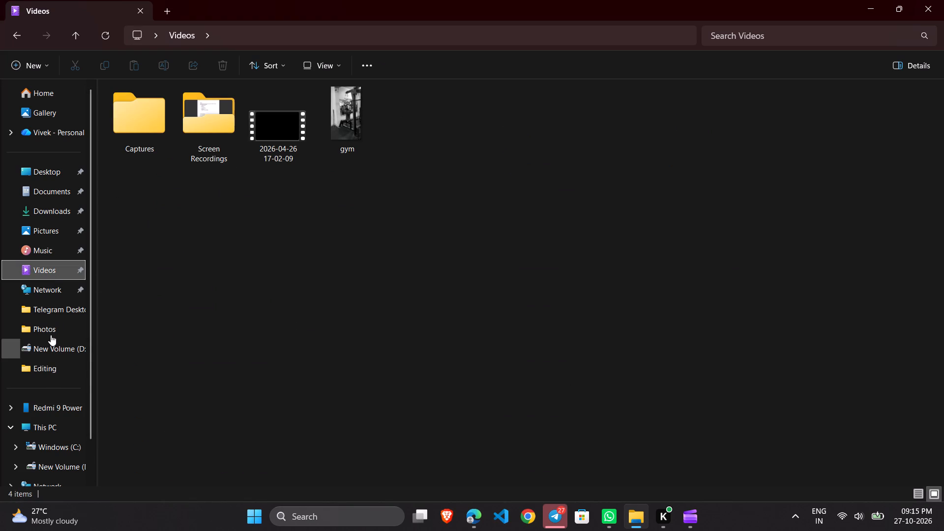
{"action": "double_click", "coordinate": [60, 234]}
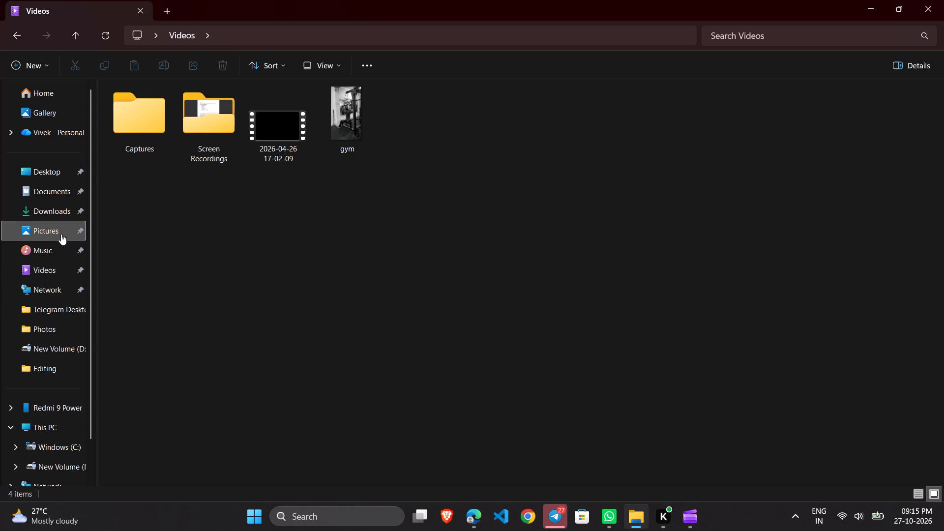
{"action": "double_click", "coordinate": [142, 144]}
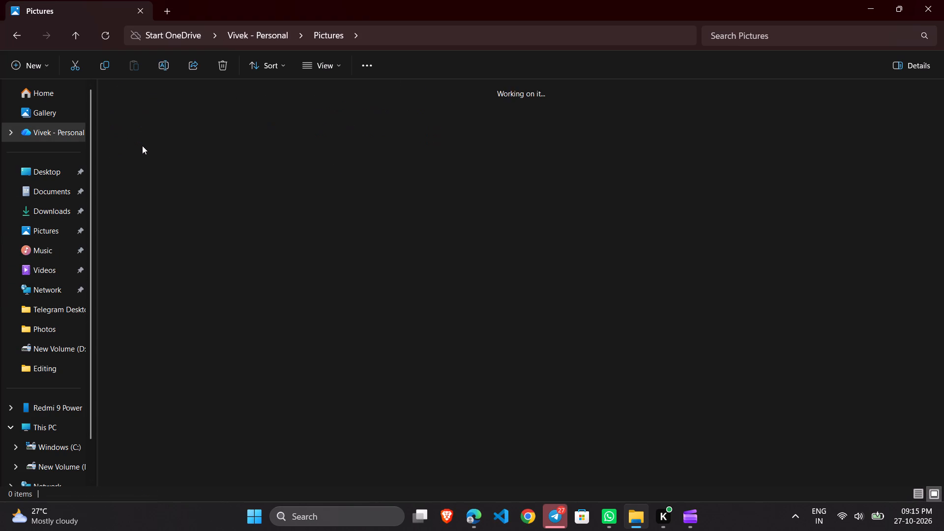
{"action": "left_click", "coordinate": [85, 42]}
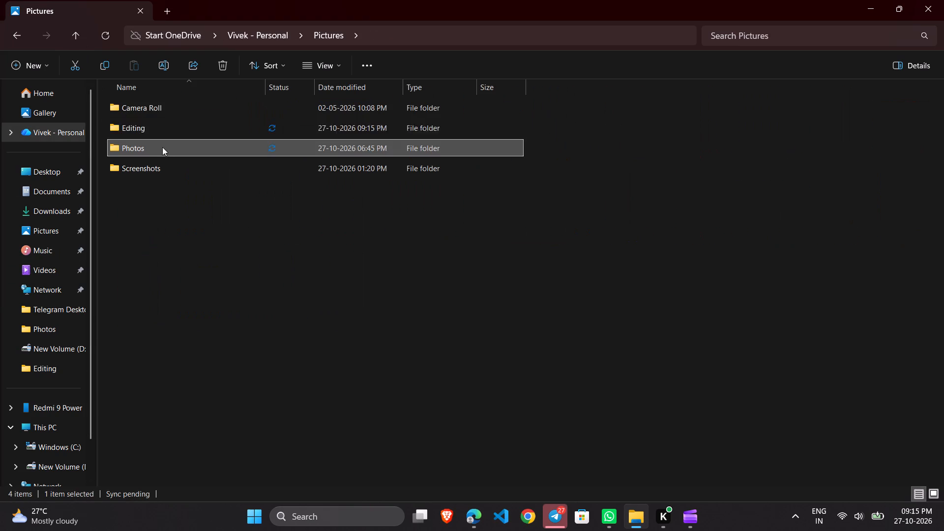
{"action": "double_click", "coordinate": [166, 130]}
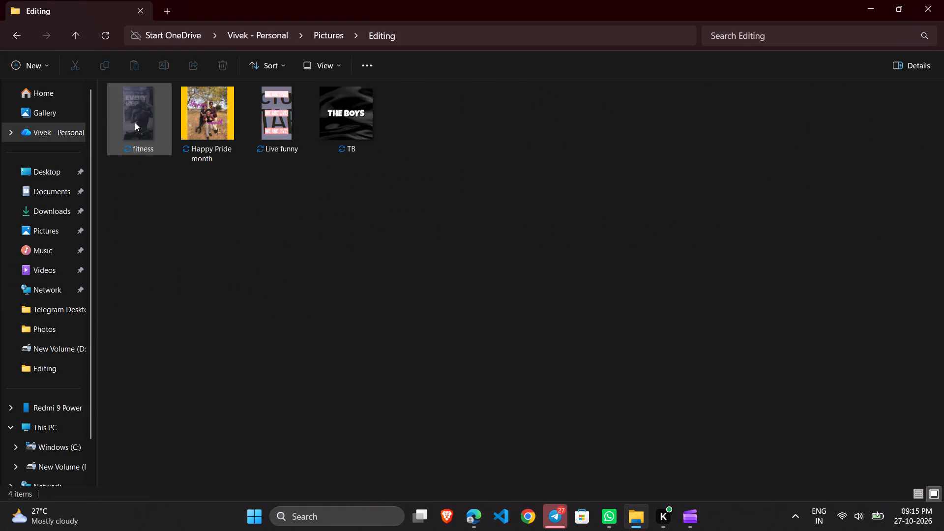
{"action": "double_click", "coordinate": [275, 128]}
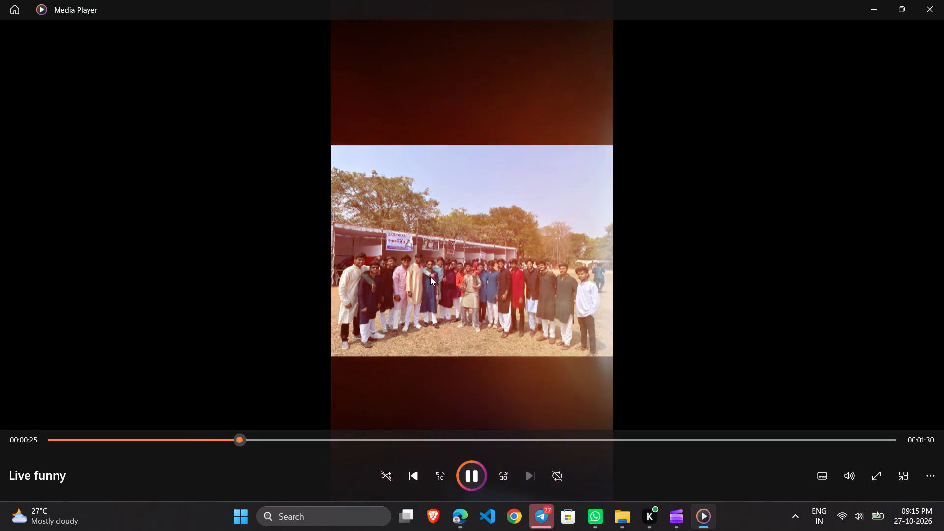
Skim the Live funny video at successive points through to the MKHALIFA logo ending, and close the player.
{"action": "left_click", "coordinate": [350, 438]}
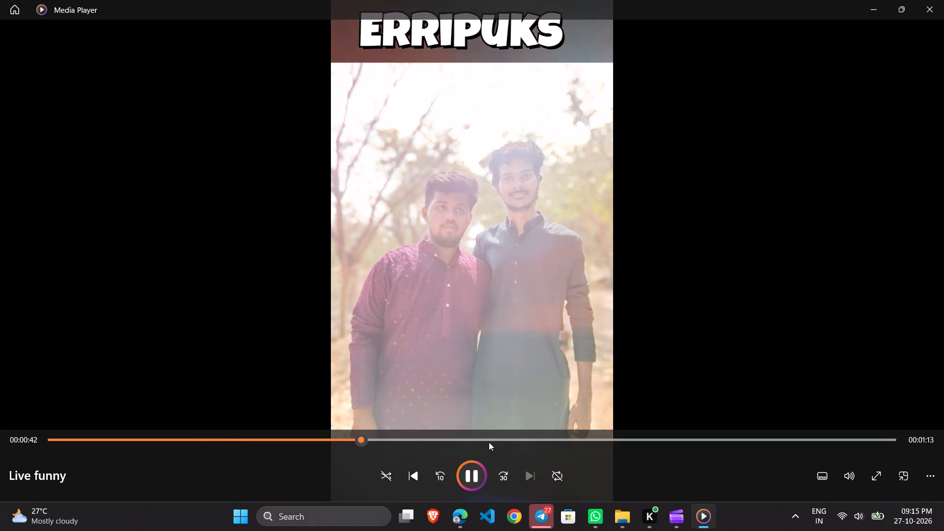
{"action": "left_click", "coordinate": [488, 438]}
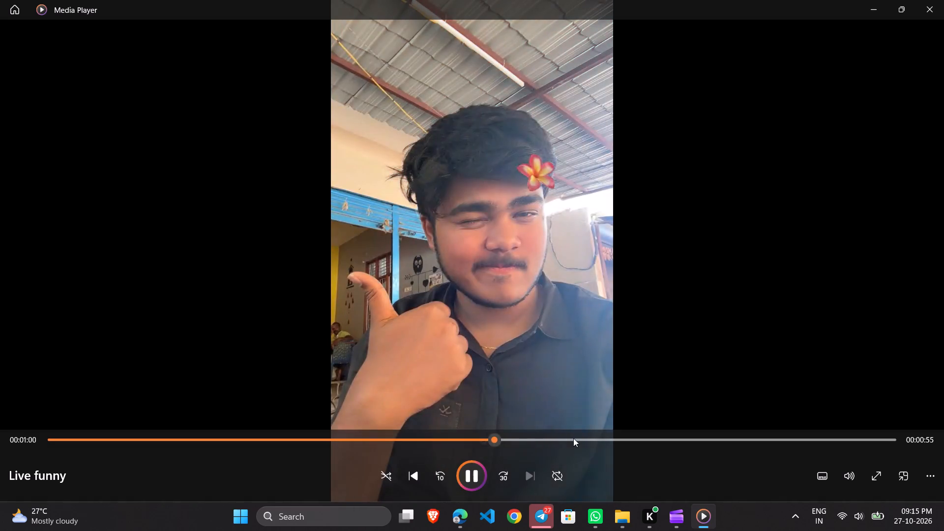
{"action": "left_click", "coordinate": [574, 438]}
{"action": "left_click", "coordinate": [637, 437]}
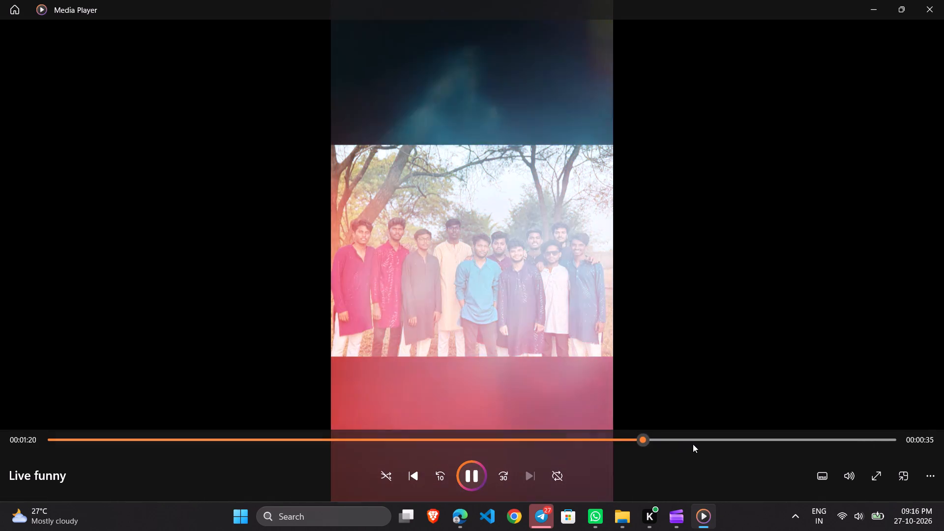
{"action": "left_click", "coordinate": [695, 439]}
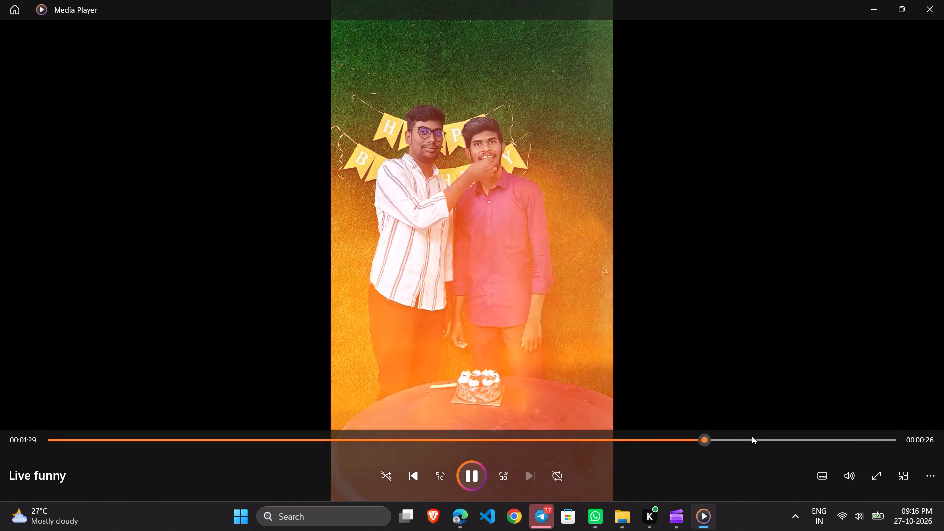
{"action": "left_click", "coordinate": [752, 436]}
{"action": "left_click", "coordinate": [796, 428]}
{"action": "left_click", "coordinate": [811, 441]}
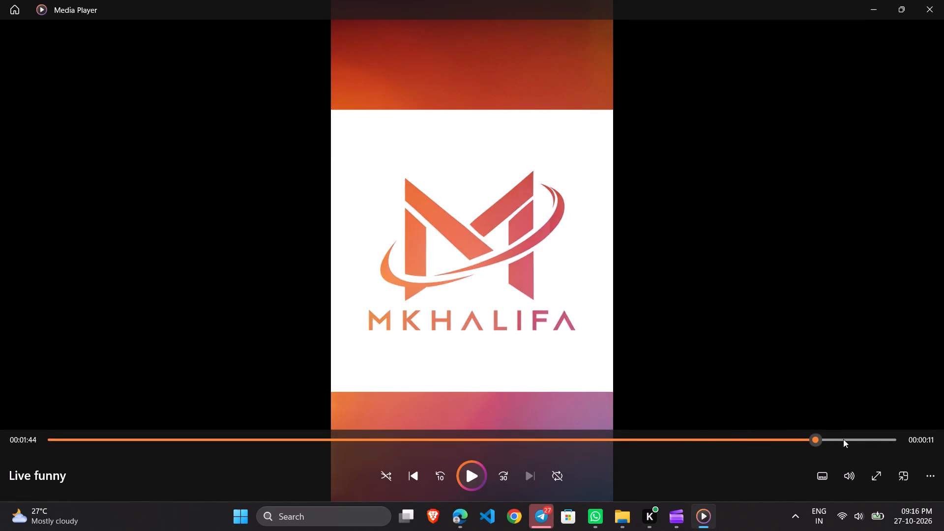
{"action": "left_click", "coordinate": [848, 434]}
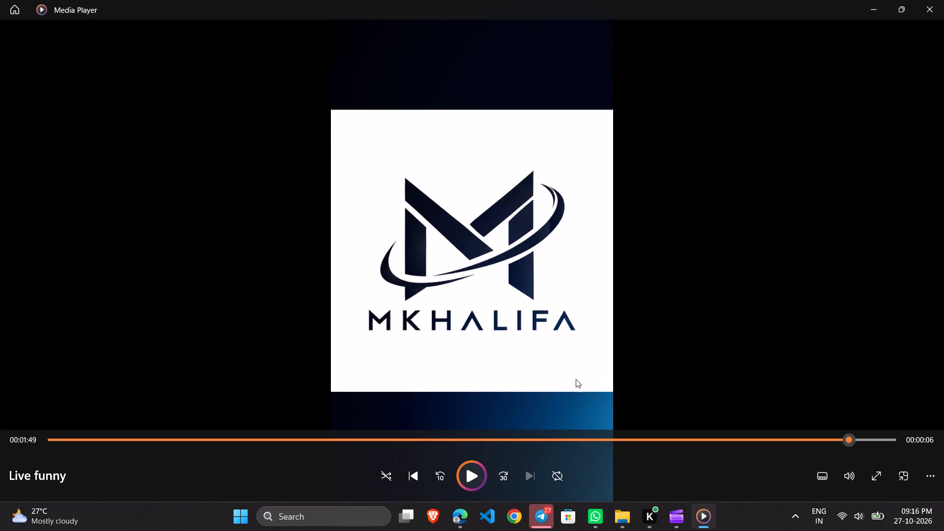
{"action": "left_click", "coordinate": [943, 0]}
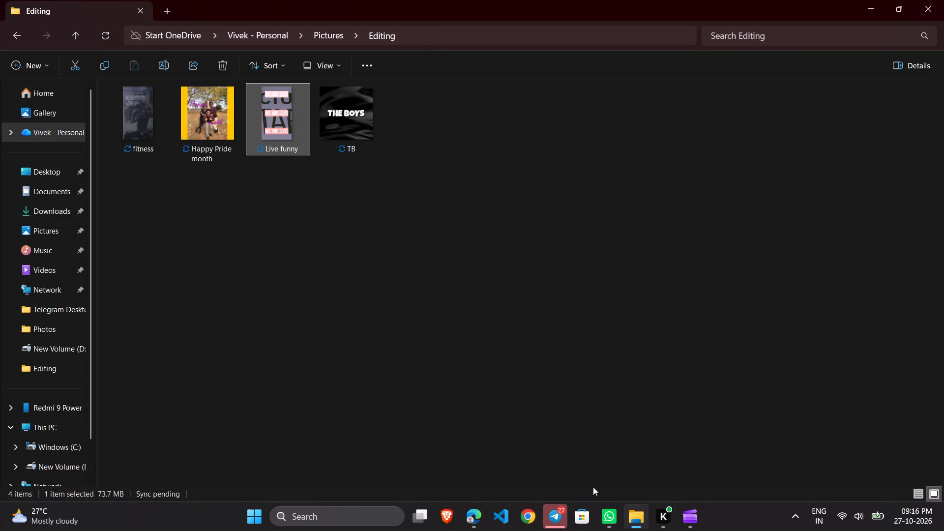